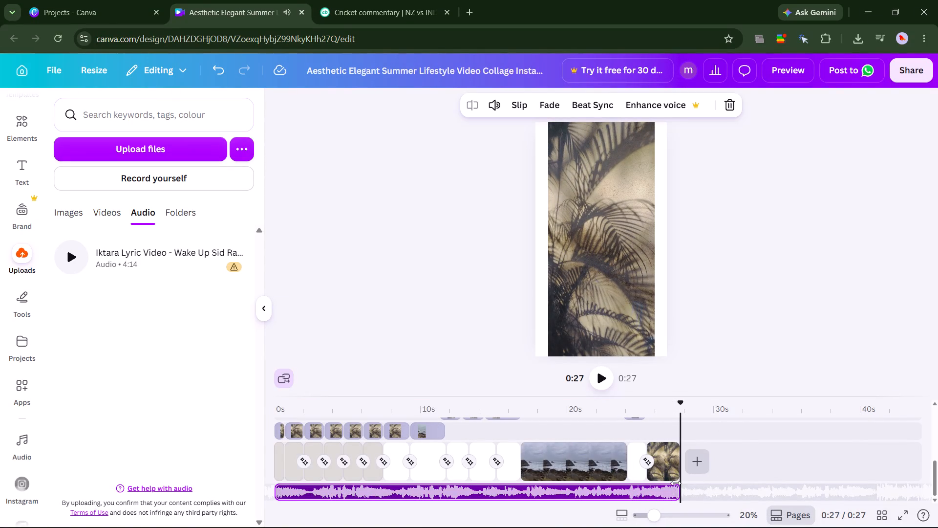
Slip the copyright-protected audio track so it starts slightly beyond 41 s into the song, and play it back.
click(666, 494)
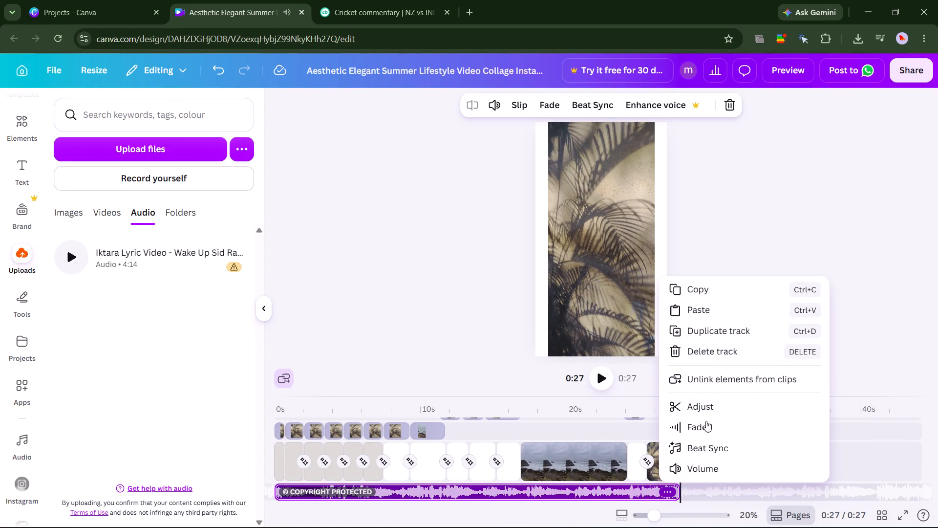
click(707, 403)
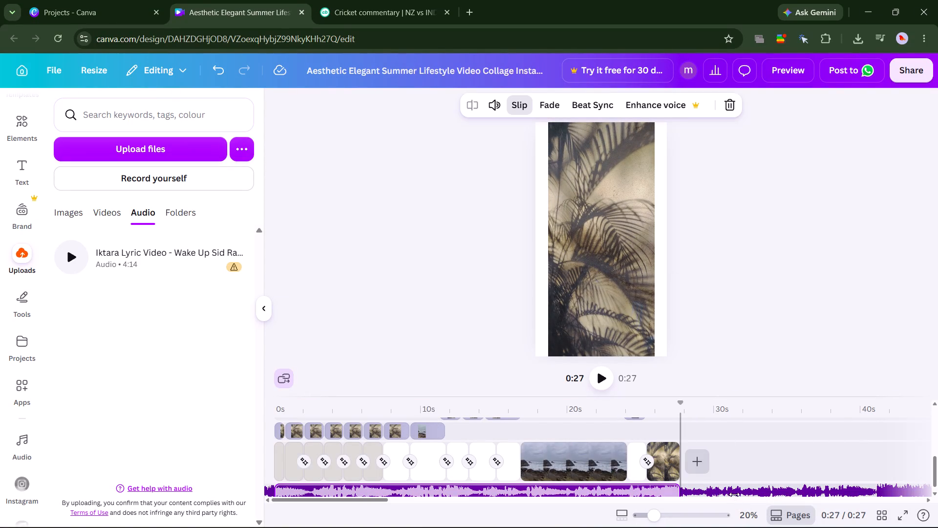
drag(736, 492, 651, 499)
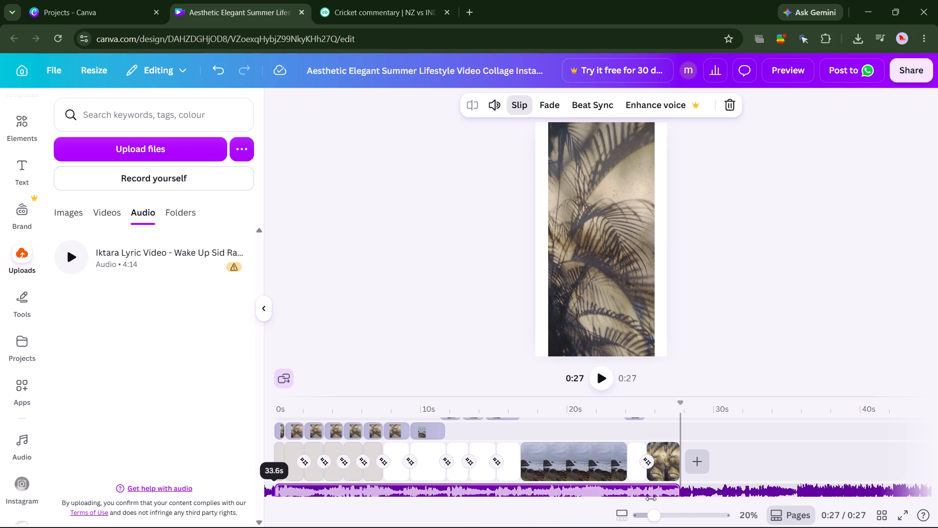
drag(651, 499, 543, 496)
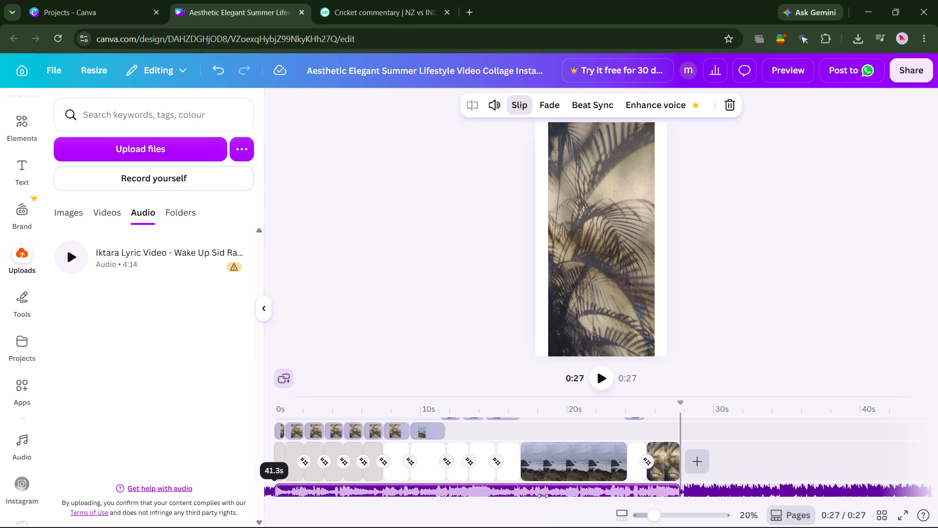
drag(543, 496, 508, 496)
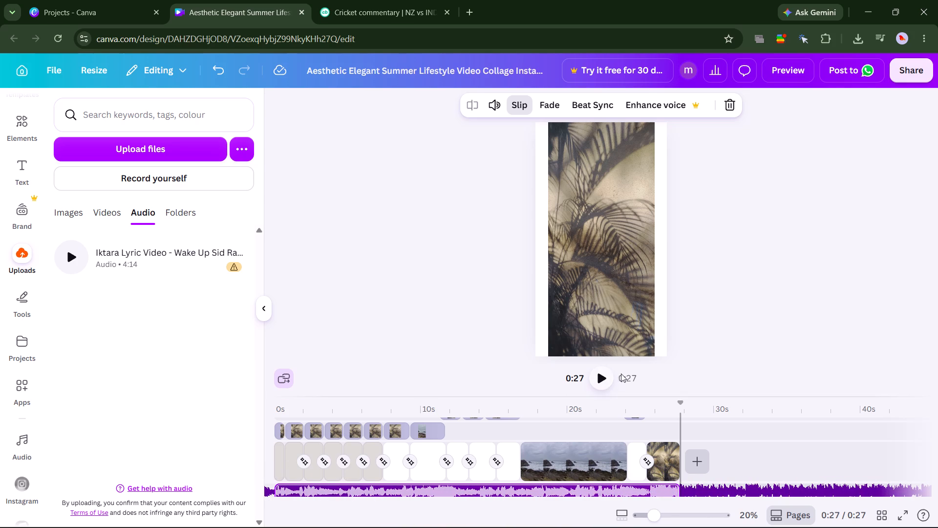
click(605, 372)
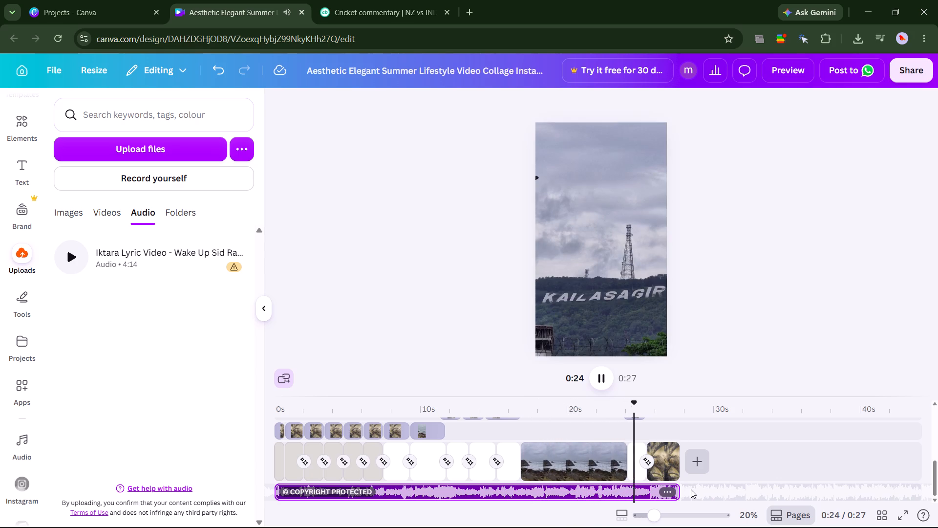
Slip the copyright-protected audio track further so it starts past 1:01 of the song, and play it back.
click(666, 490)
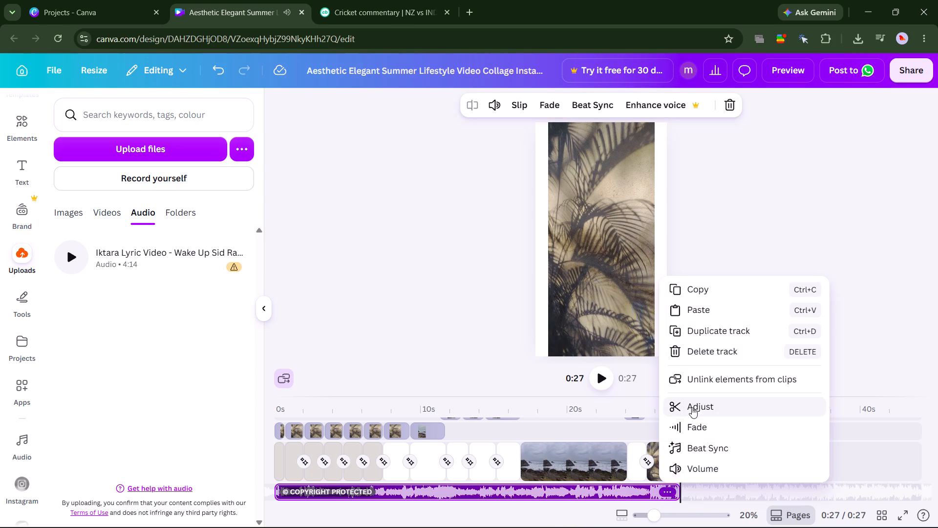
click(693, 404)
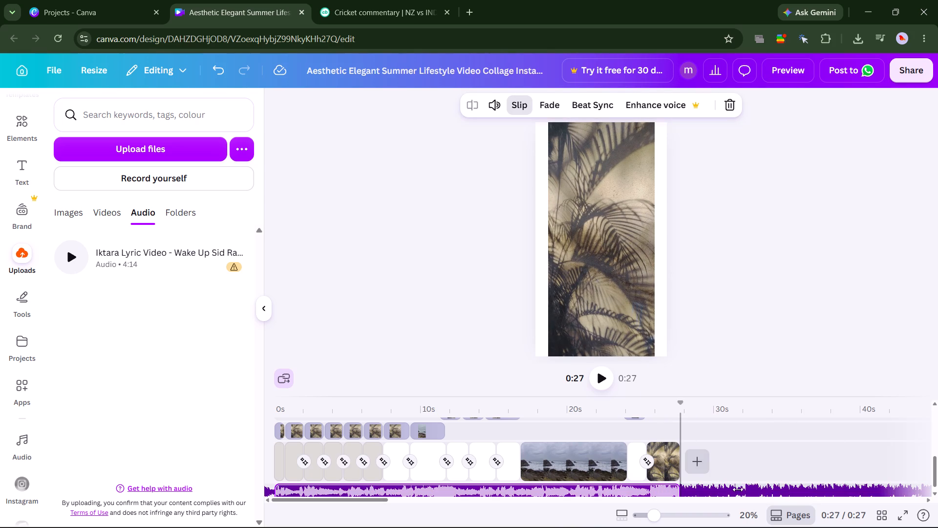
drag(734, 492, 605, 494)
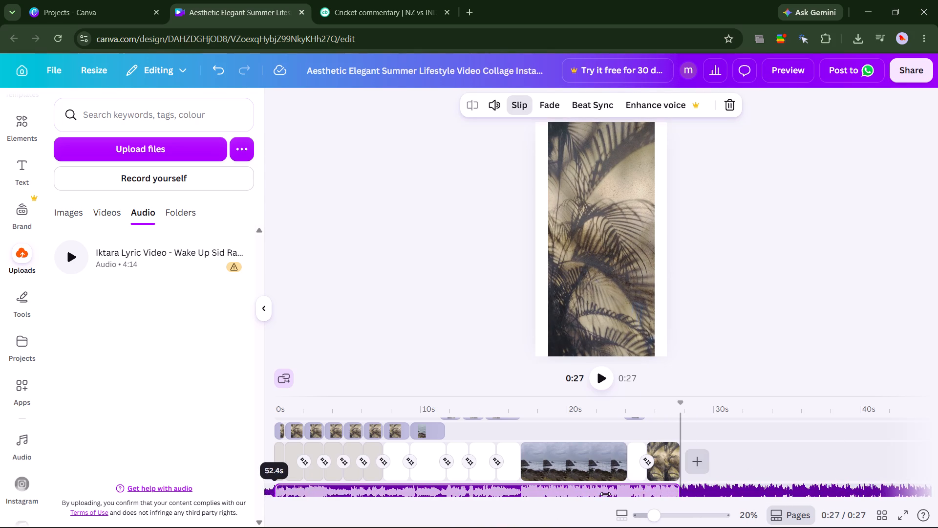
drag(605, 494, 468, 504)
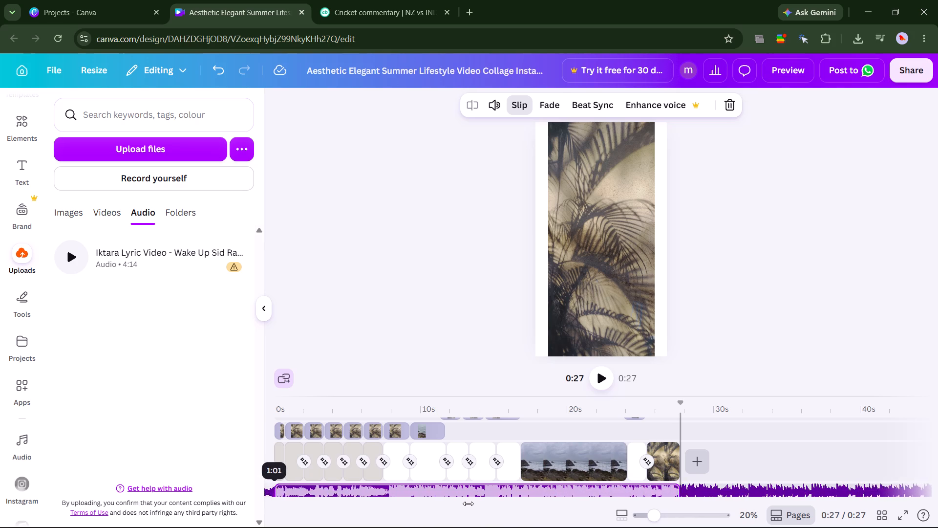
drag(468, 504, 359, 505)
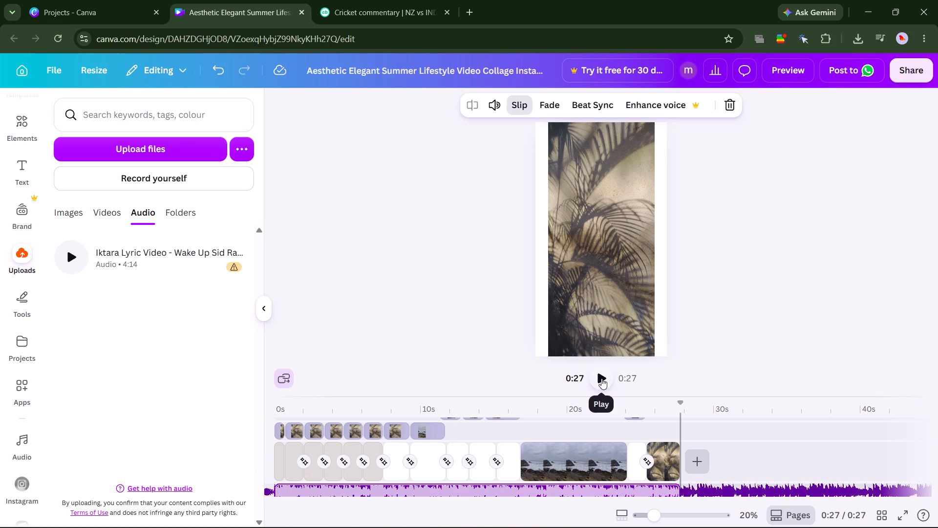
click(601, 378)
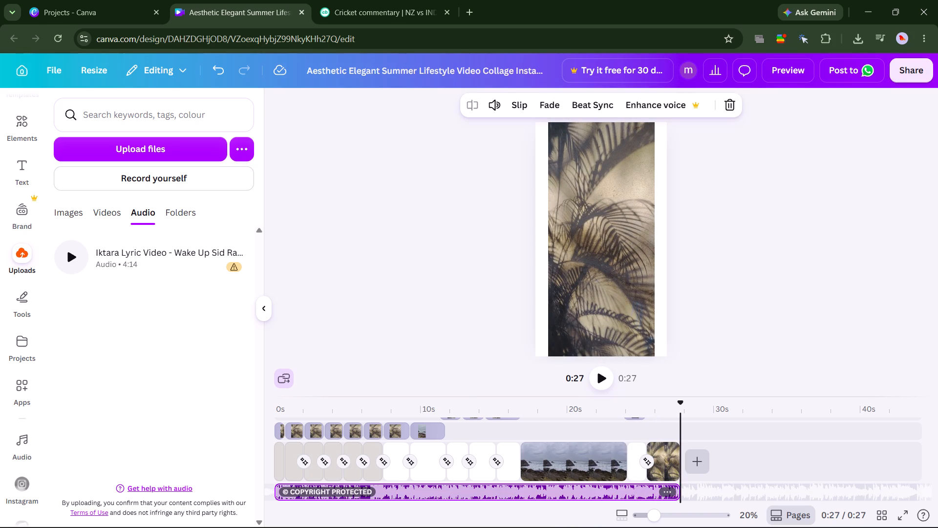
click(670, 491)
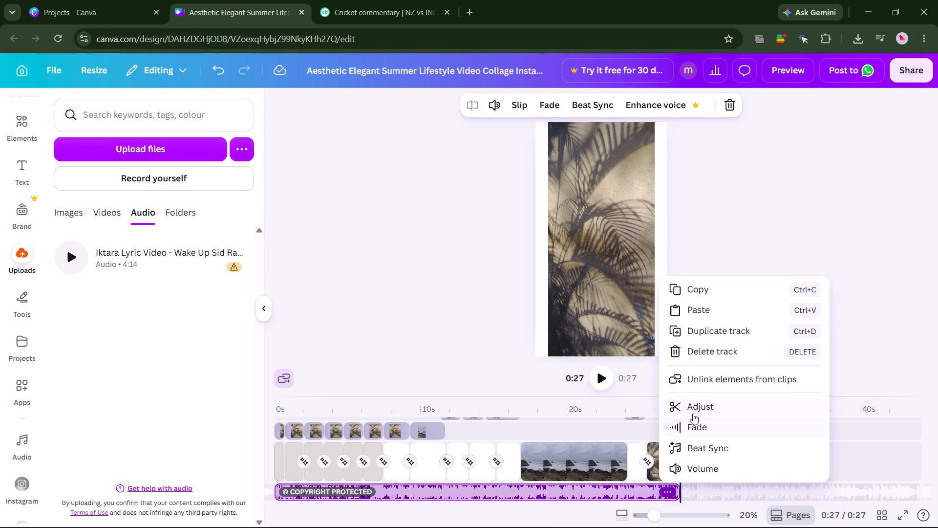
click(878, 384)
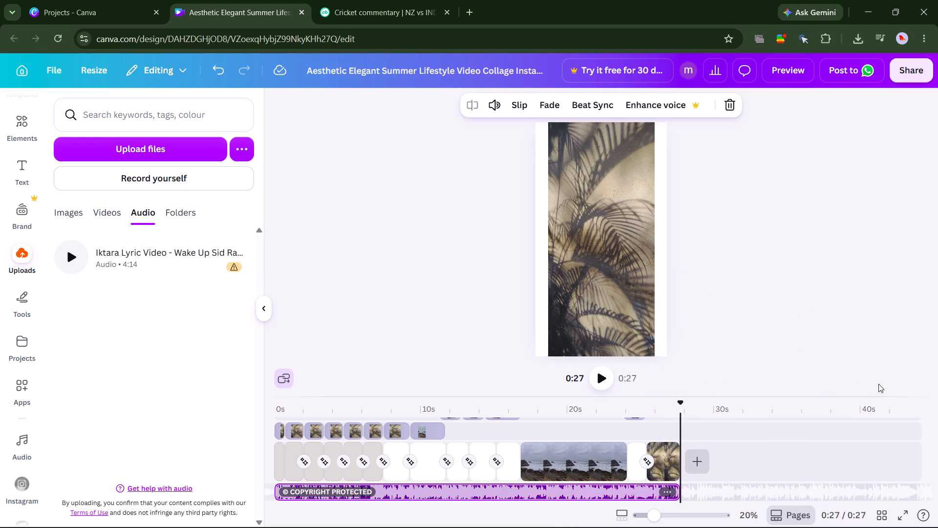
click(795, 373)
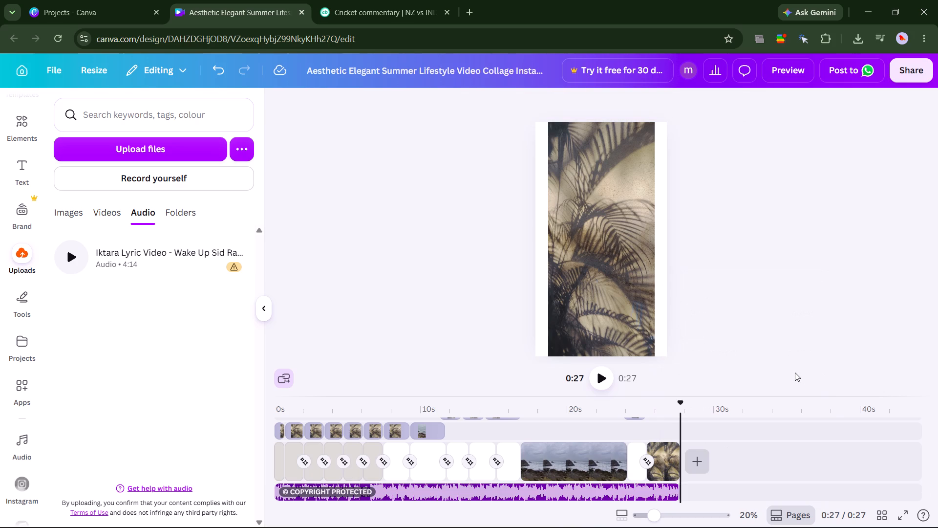
Save the design.
key(ctrl+s)
Return the playhead to the first clip and download the design as an MP4 video at 1080p.
click(469, 330)
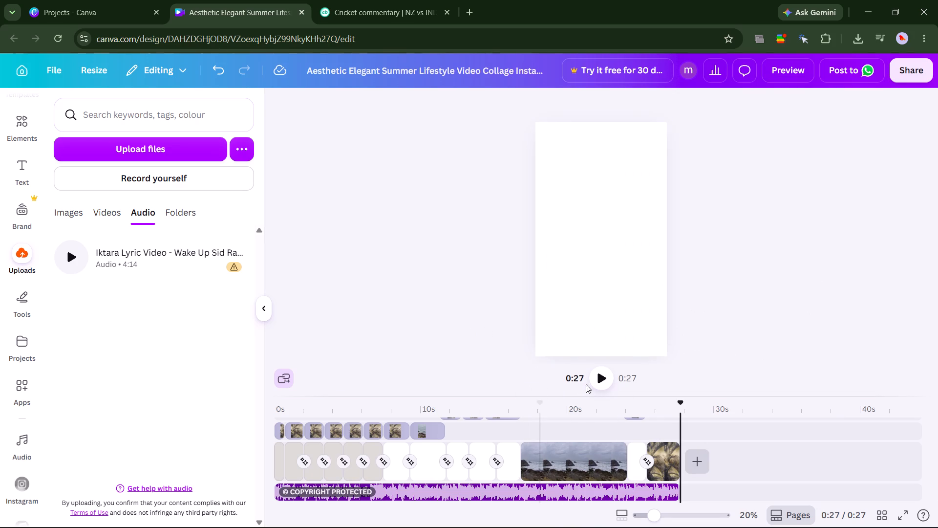
click(276, 429)
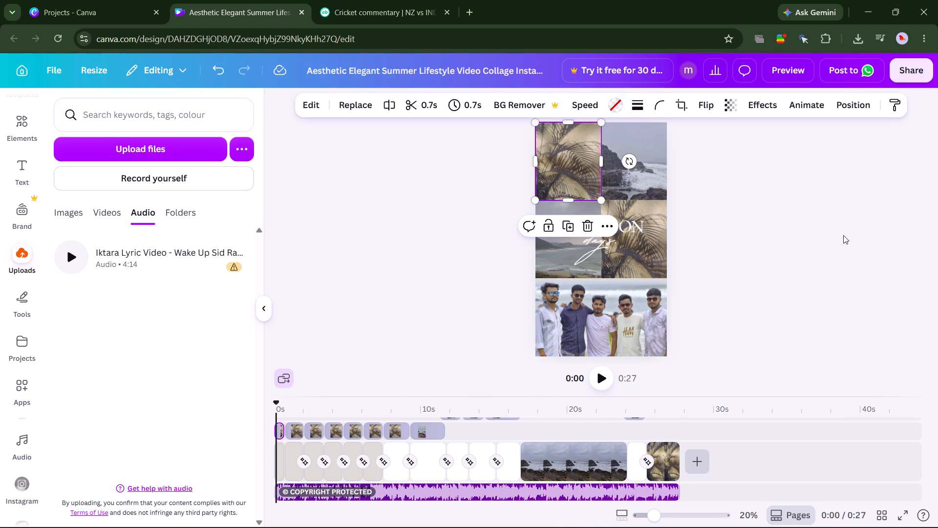
click(912, 69)
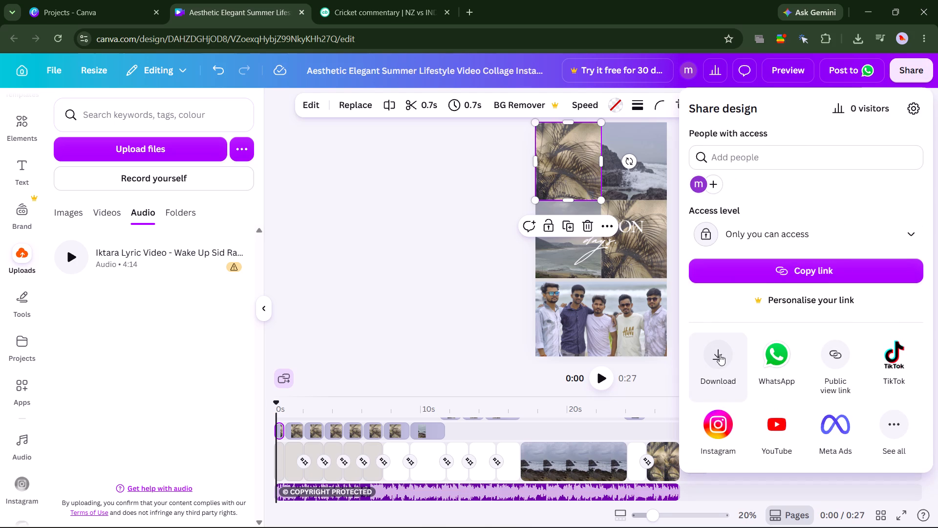
click(720, 354)
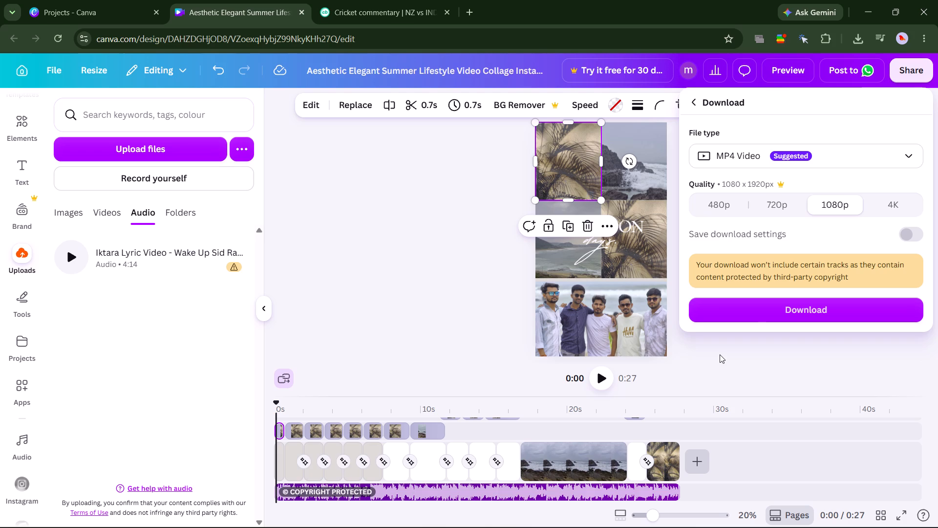
click(754, 313)
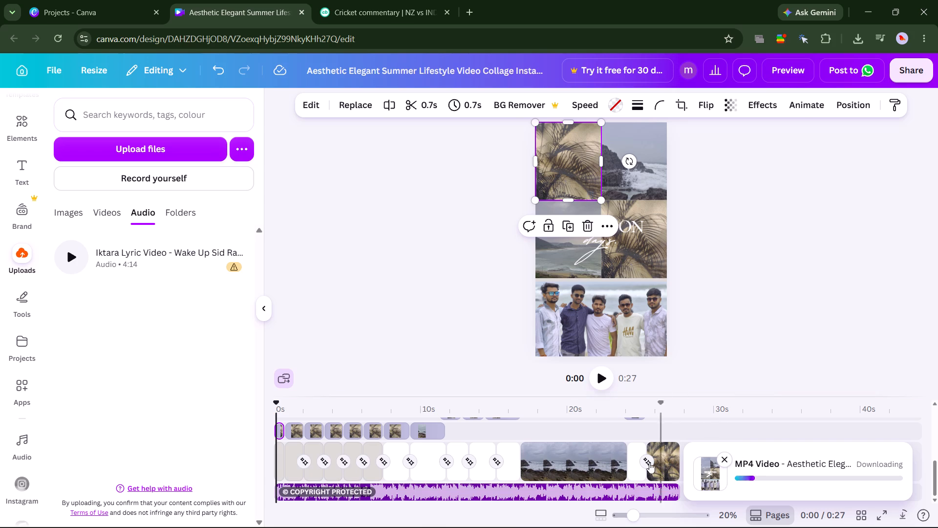
Undo the audio edits step by step, back to the template's original Summer audio track.
scroll(628, 478, left, 1)
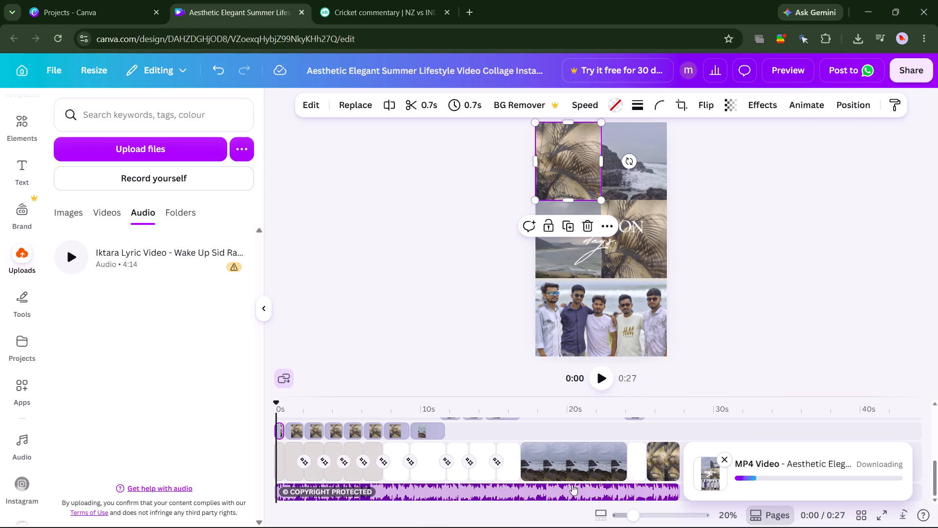
key(ctrl+z)
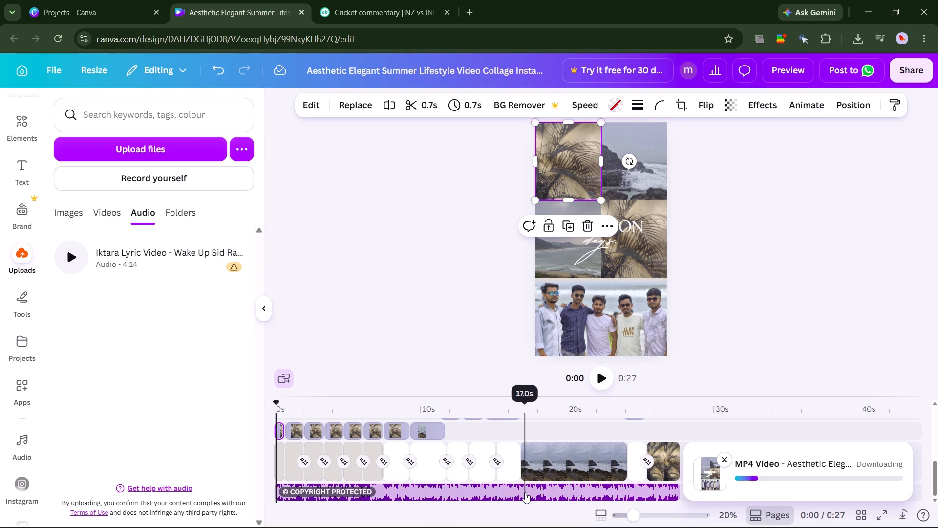
click(714, 337)
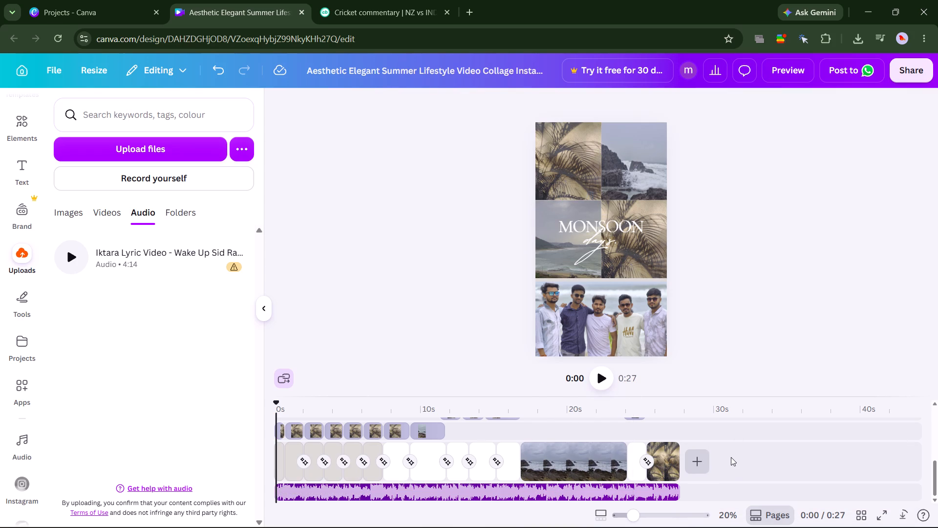
key(ctrl+z)
key(ctrl+z)
key(ctrl+z)
key(ctrl+z)
key(ctrl+z)
key(ctrl+z)
key(ctrl+z)
key(ctrl+z)
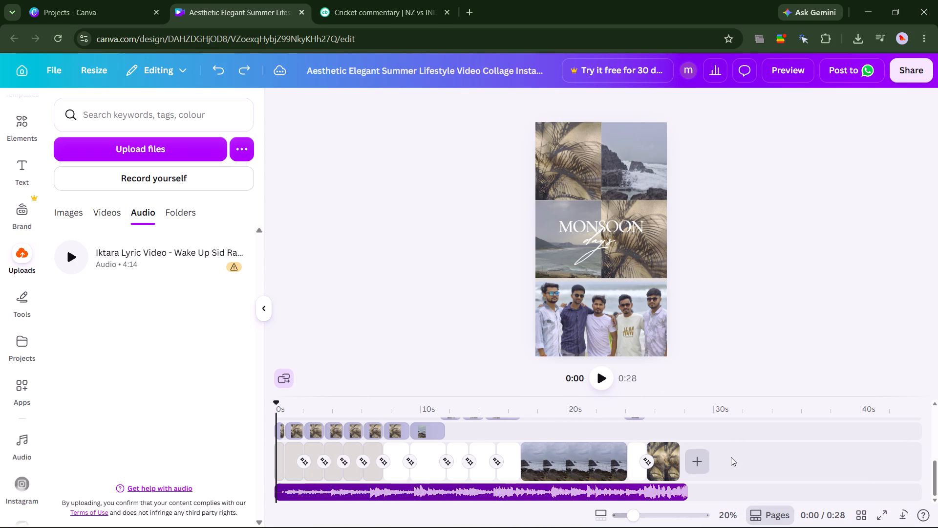
key(ctrl+z)
key(ctrl+z)
key(ctrl+z)
key(ctrl+z)
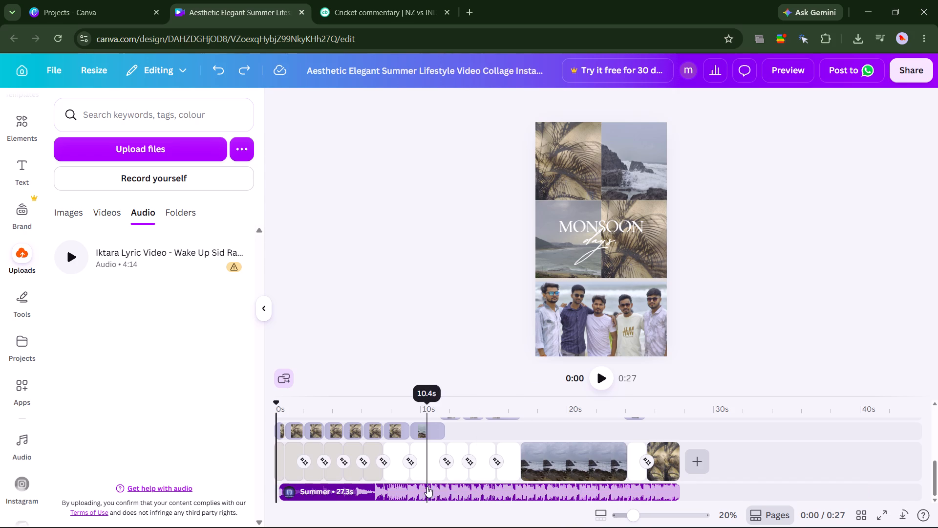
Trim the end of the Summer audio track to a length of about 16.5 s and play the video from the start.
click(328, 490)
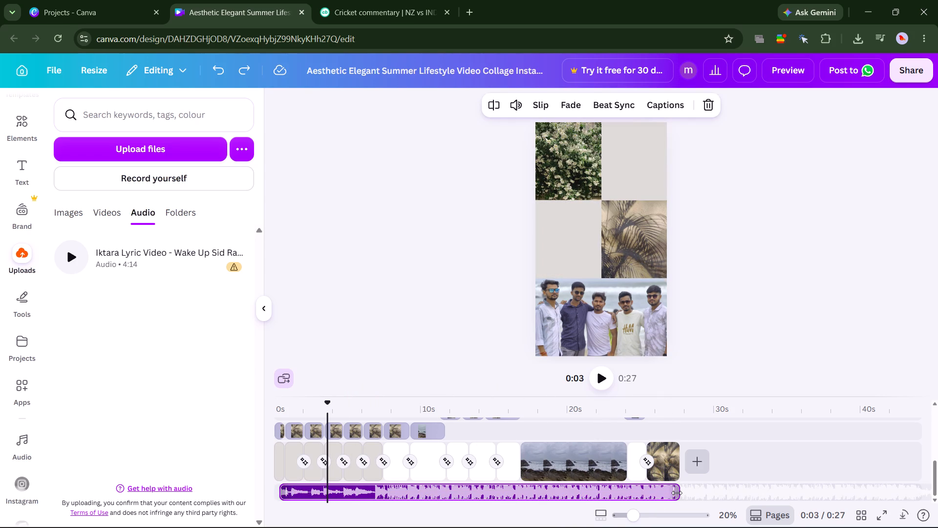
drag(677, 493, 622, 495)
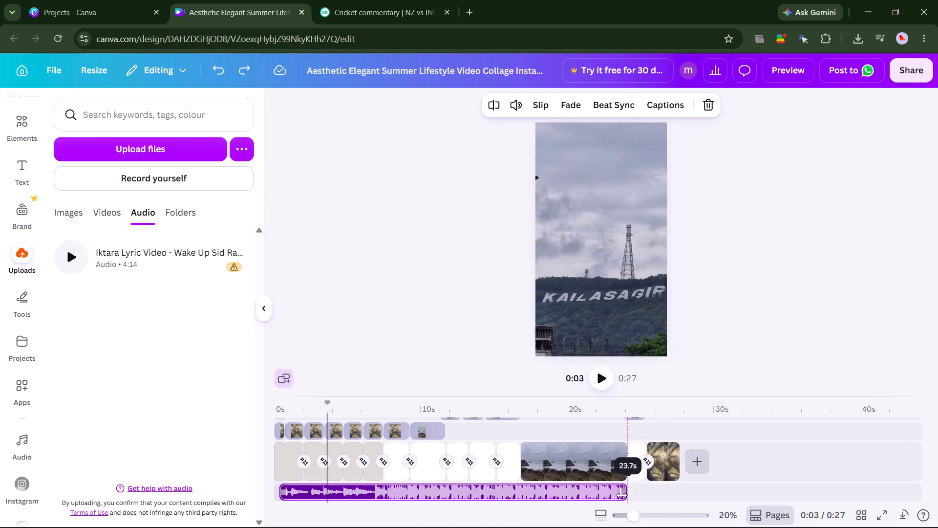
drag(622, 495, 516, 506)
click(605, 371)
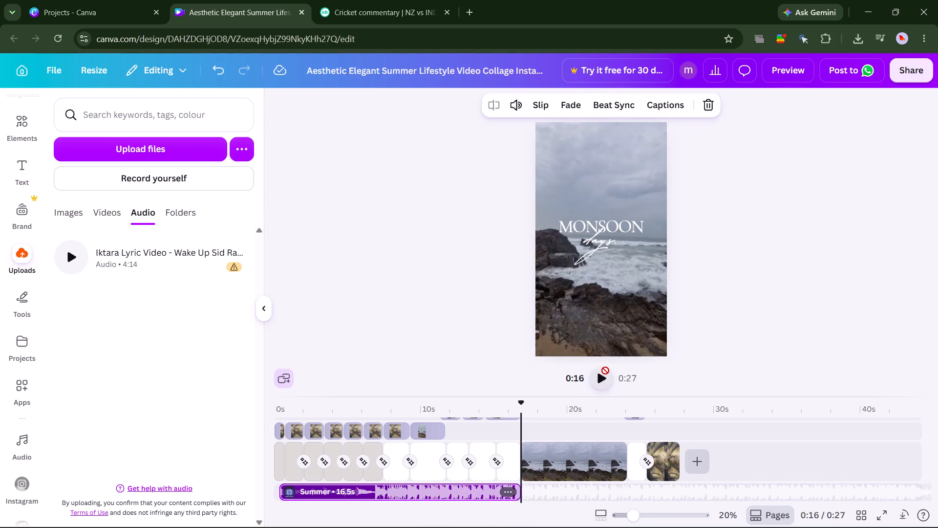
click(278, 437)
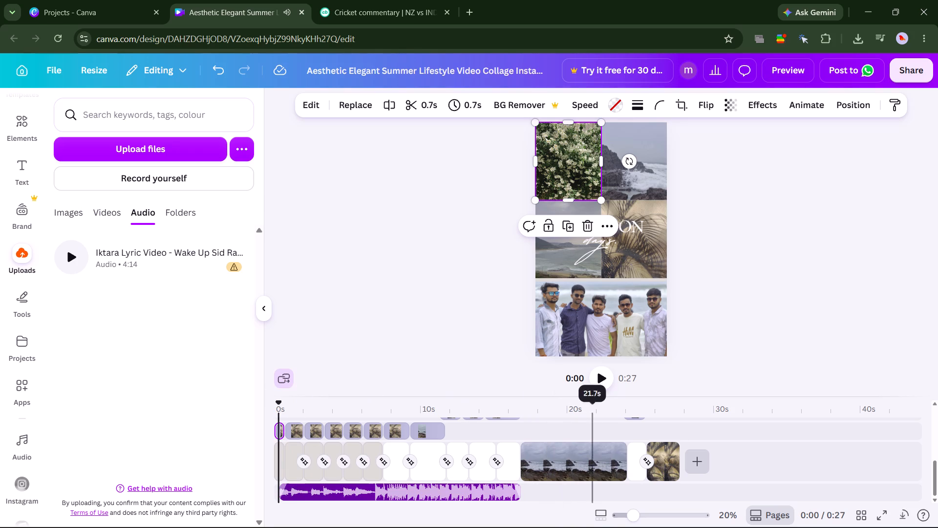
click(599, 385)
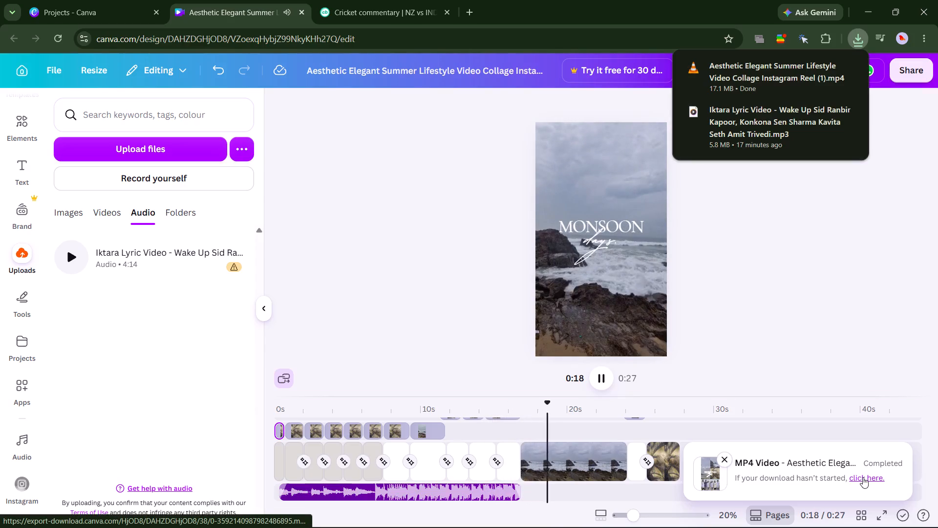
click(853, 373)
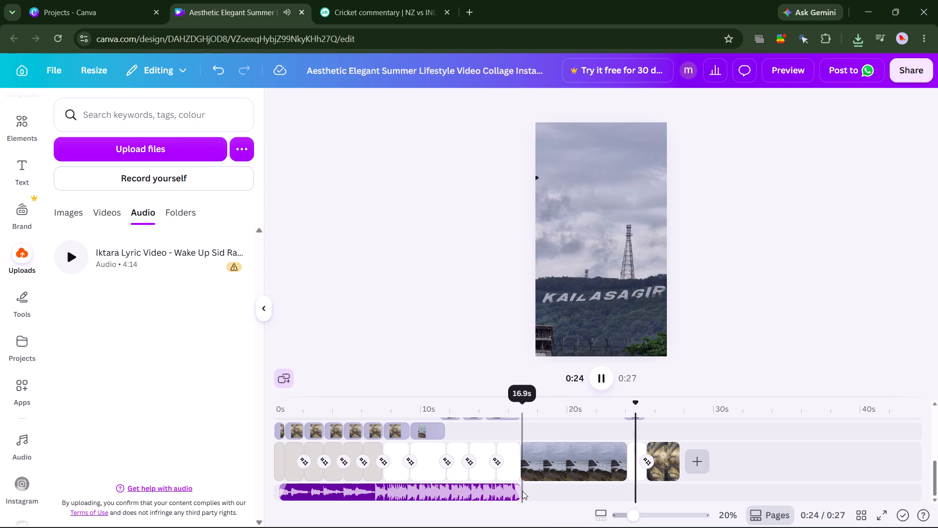
Trim the end of the Summer audio track to a length of 8.9 s.
drag(519, 490, 459, 490)
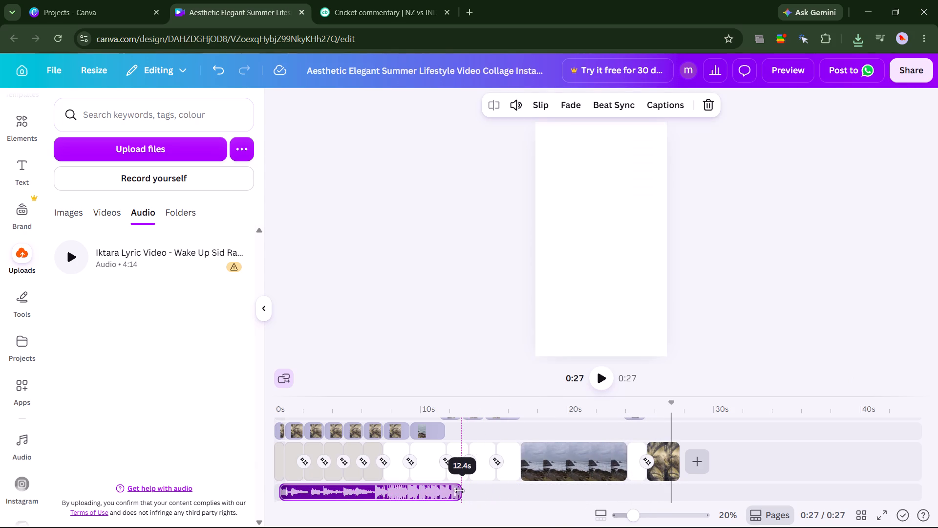
drag(459, 490, 441, 492)
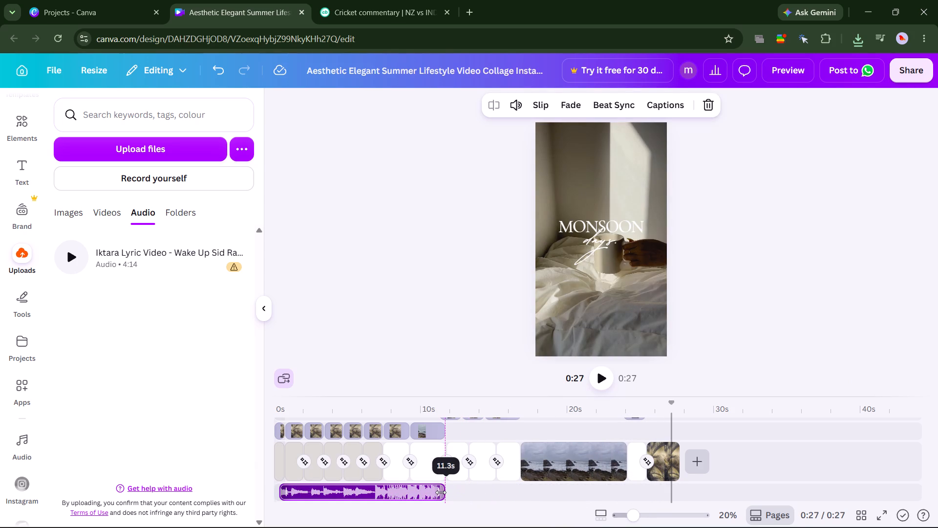
drag(441, 492, 402, 495)
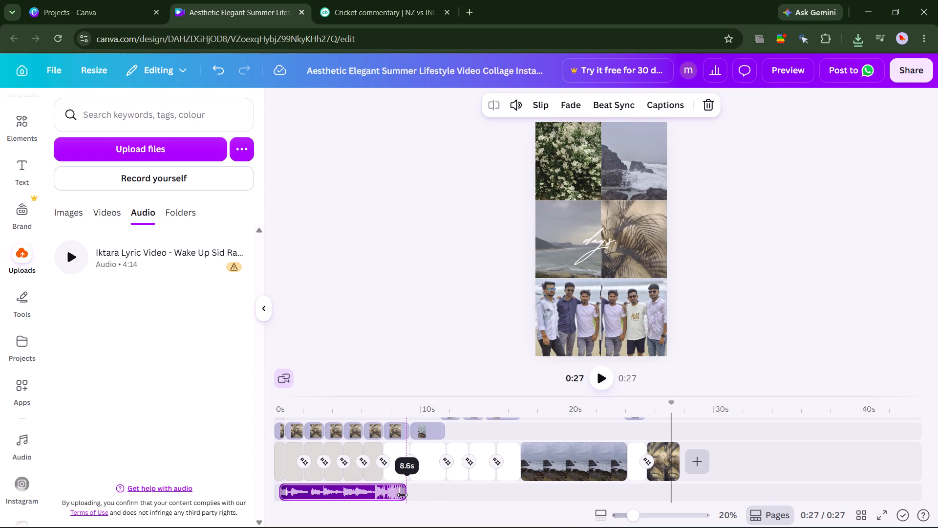
drag(402, 495, 409, 495)
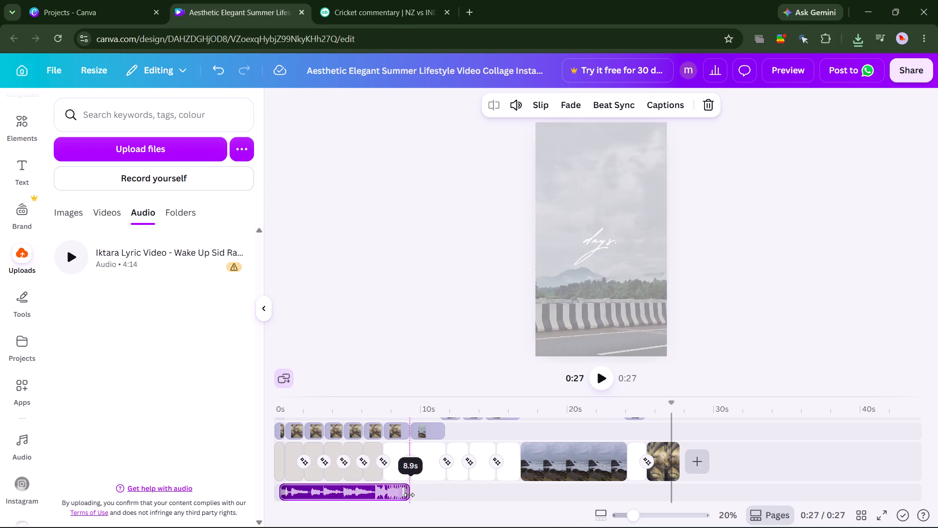
Place the playhead at about 10 s, just past the Summer track, and add the uploaded Iktara Lyric Video audio there.
click(447, 497)
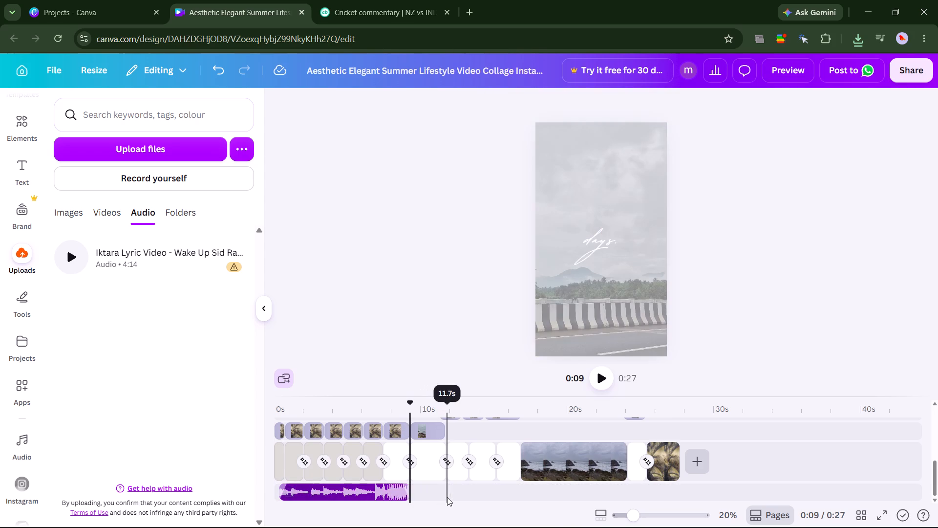
click(430, 495)
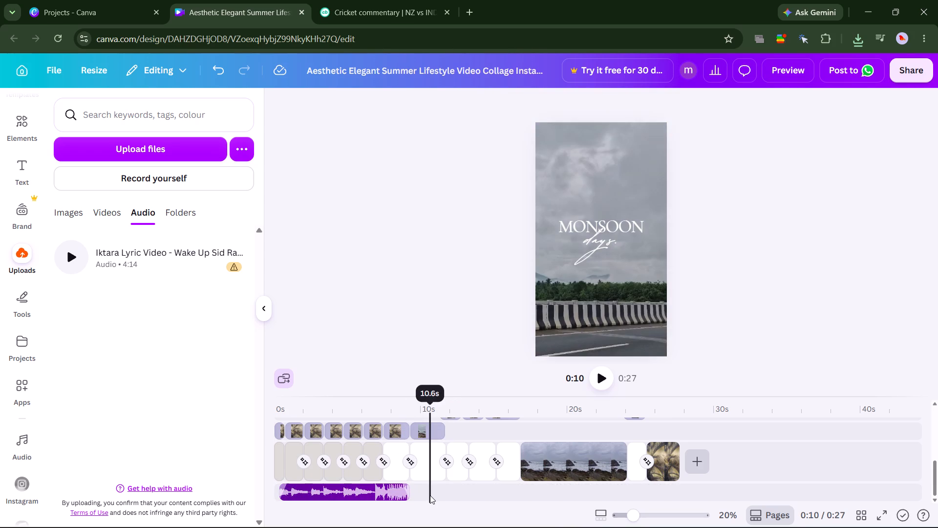
click(411, 495)
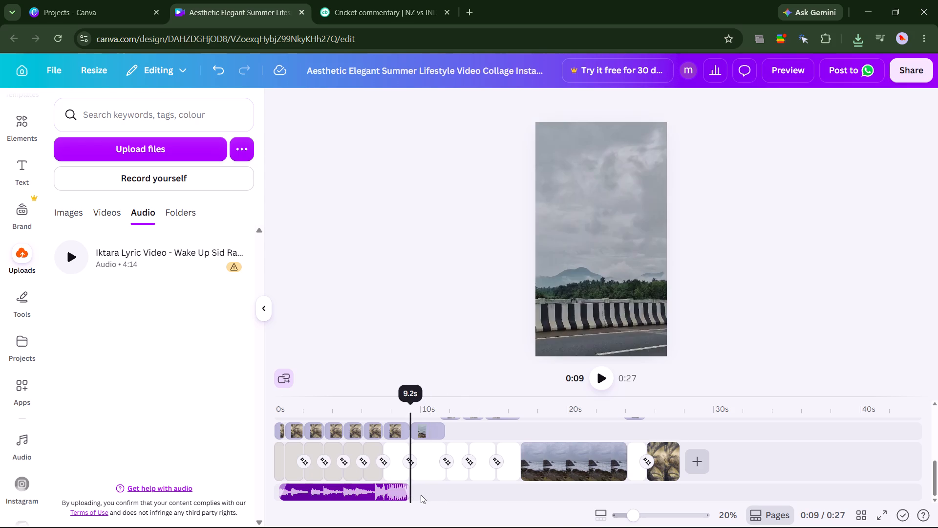
right_click(423, 494)
click(423, 494)
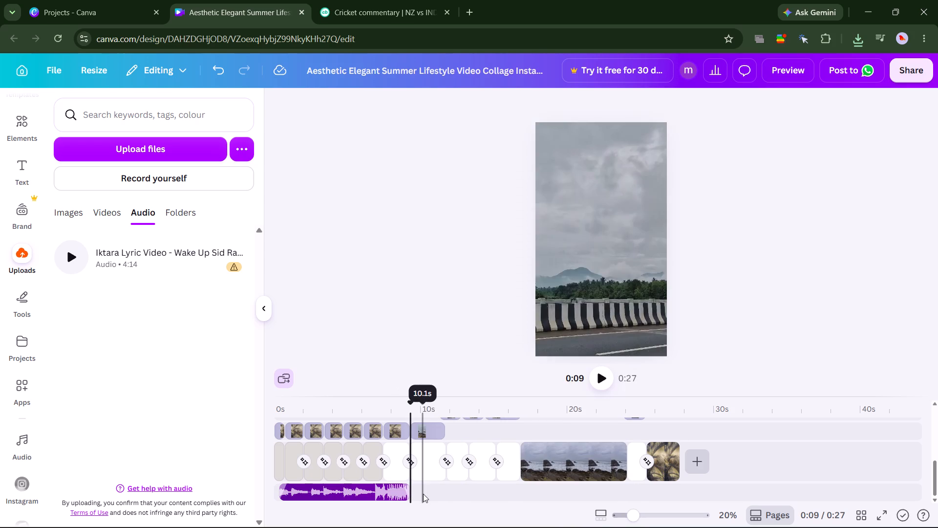
click(407, 492)
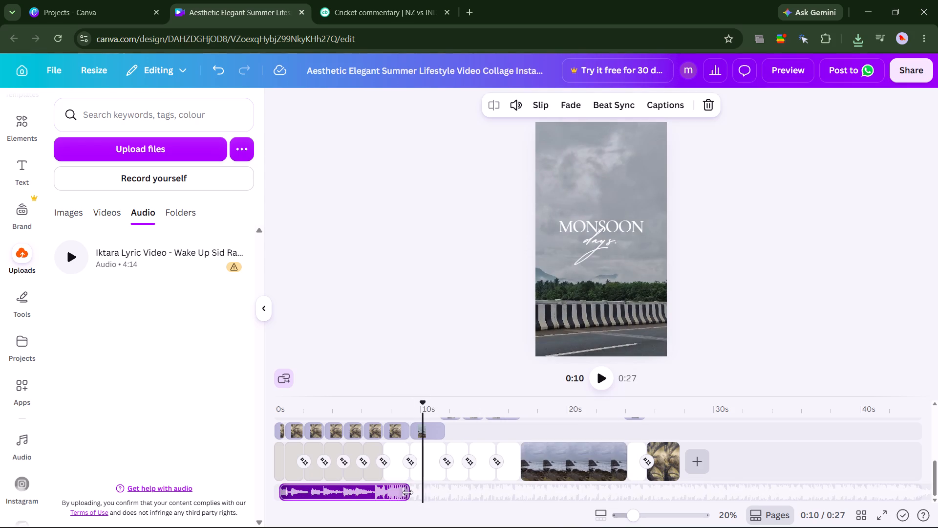
click(418, 493)
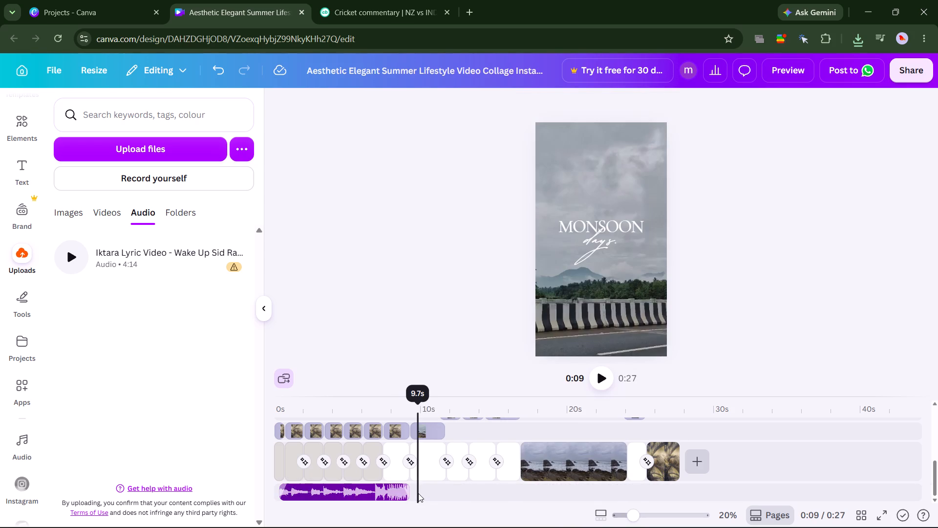
click(410, 493)
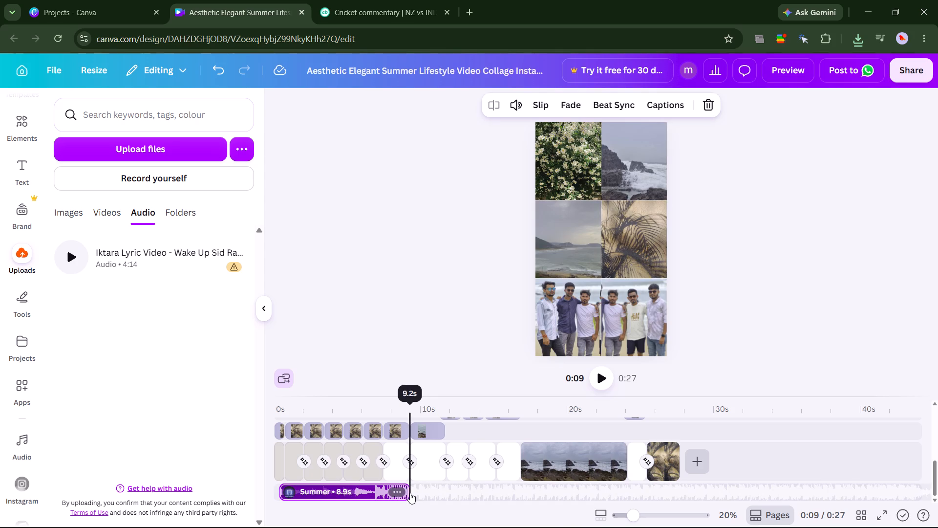
click(410, 493)
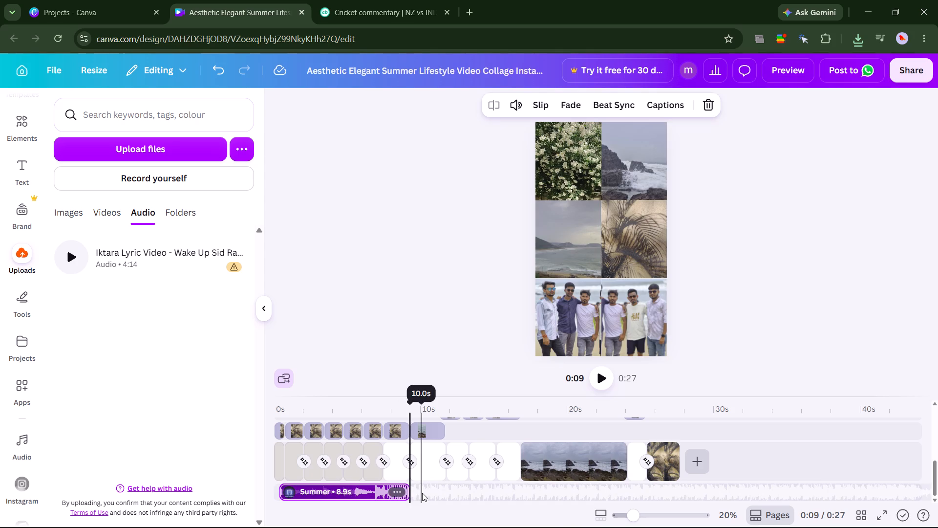
click(422, 493)
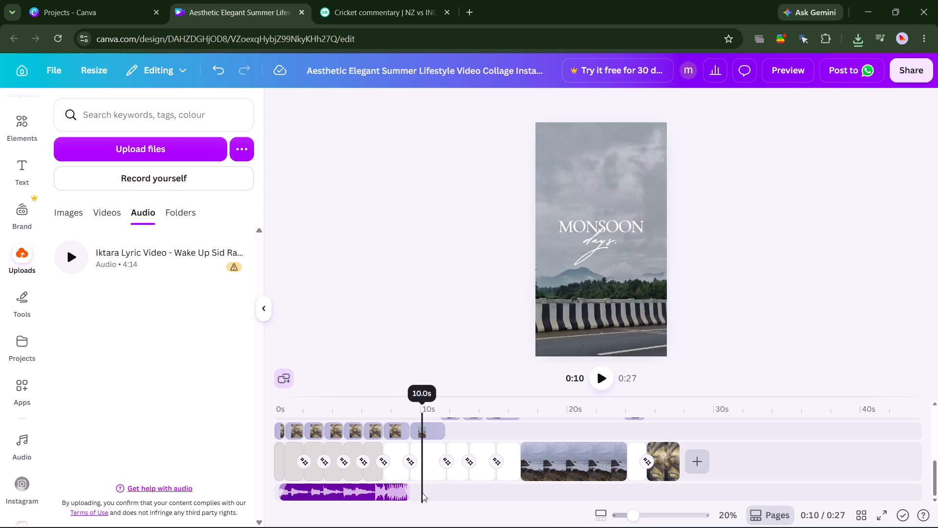
click(149, 273)
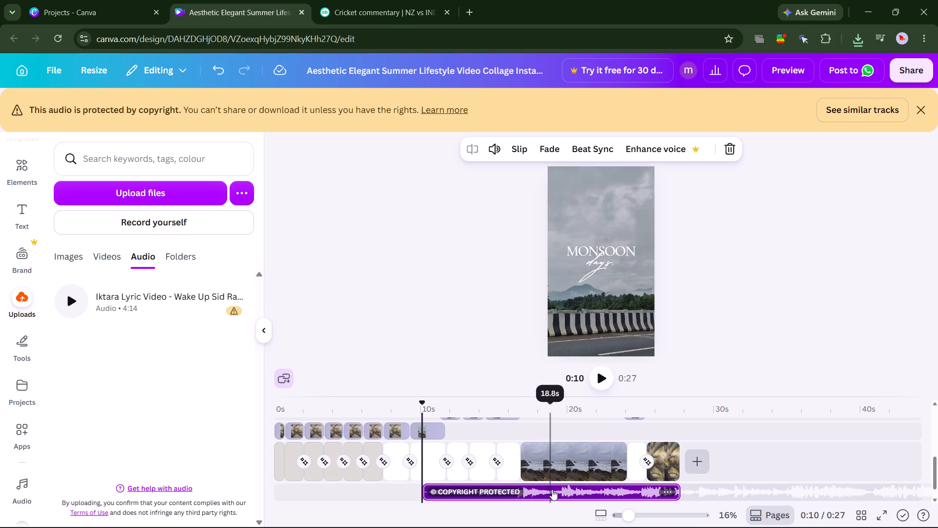
Play the video from the start of the added Iktara audio, and again from the beginning of the reel.
click(604, 377)
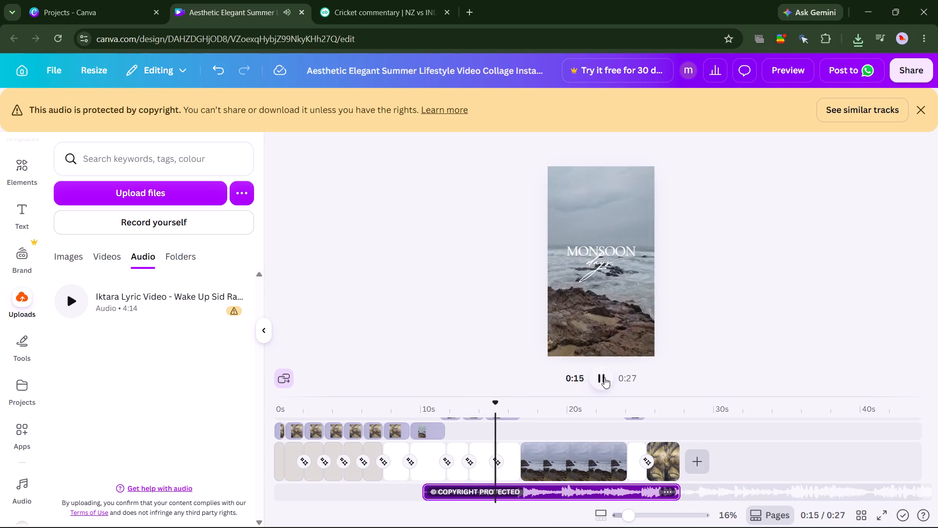
click(271, 491)
click(275, 492)
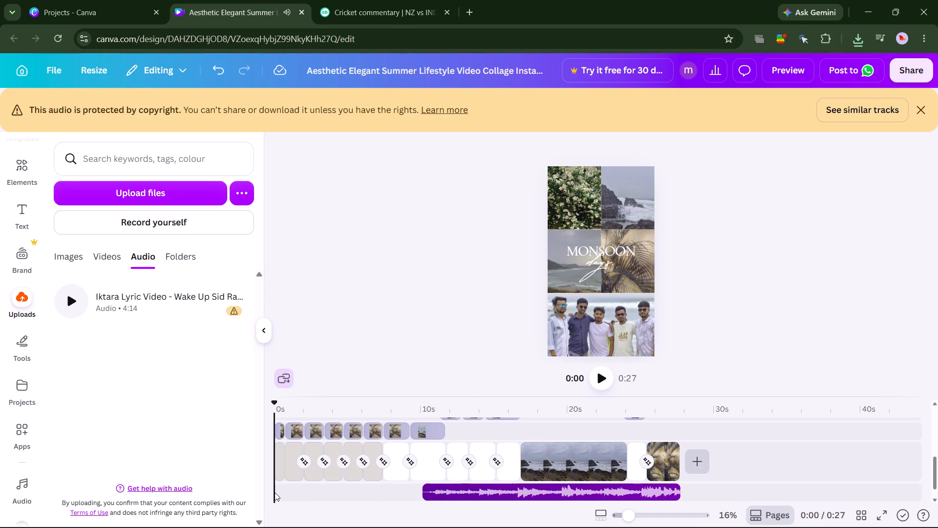
click(601, 372)
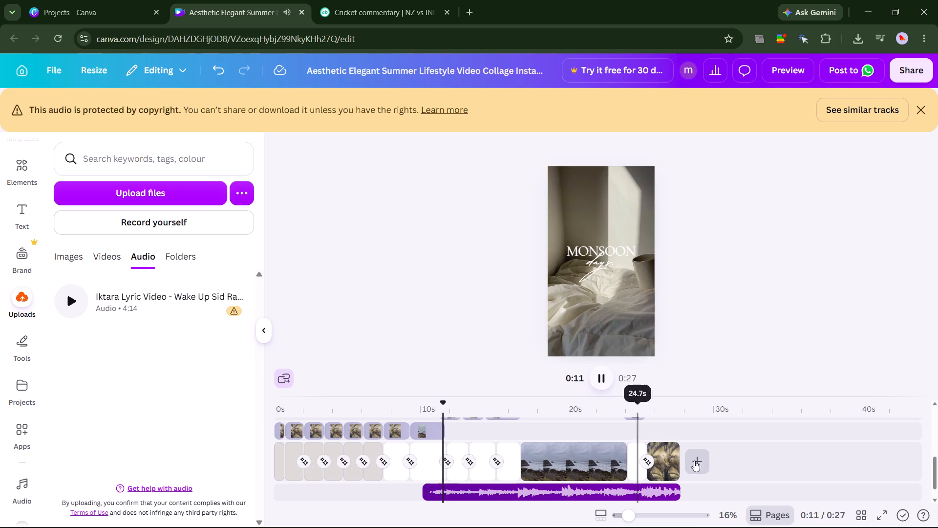
Slip the Iktara audio within its clip so that playback begins at 1:09 of the song.
click(667, 487)
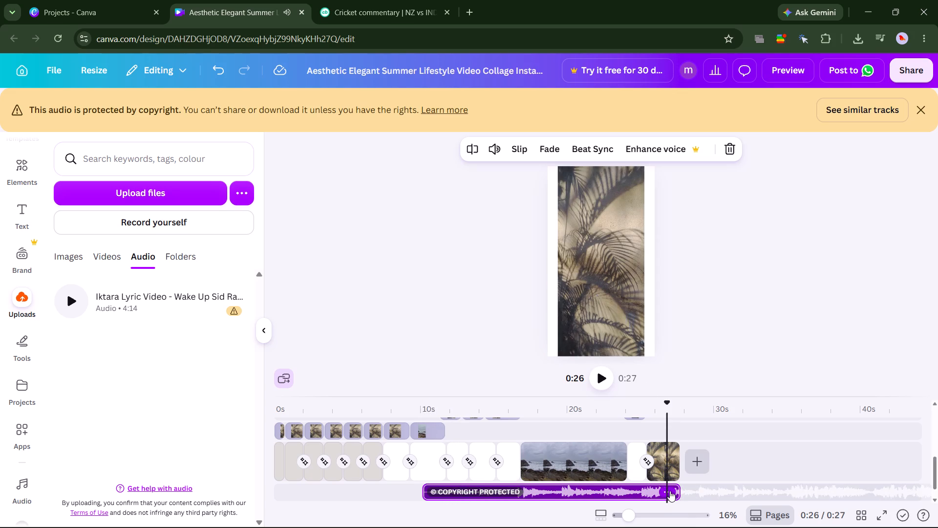
click(667, 494)
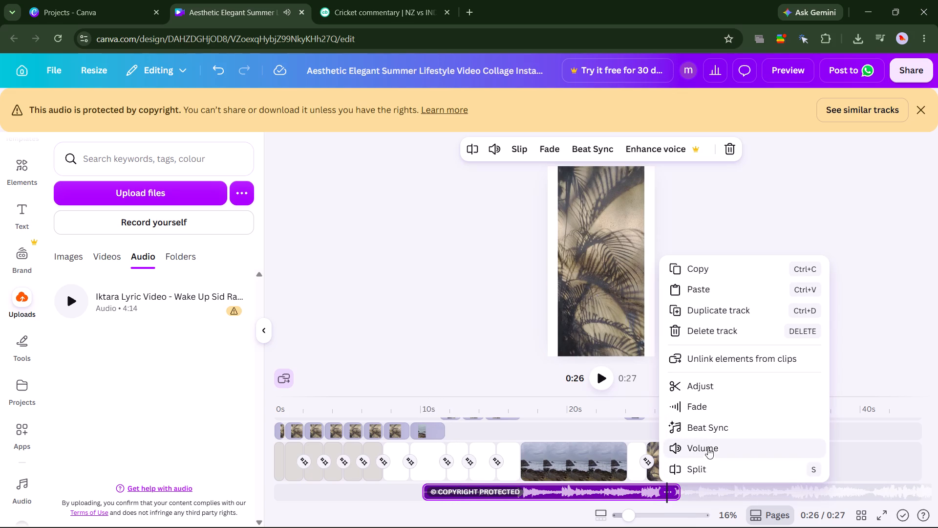
click(723, 385)
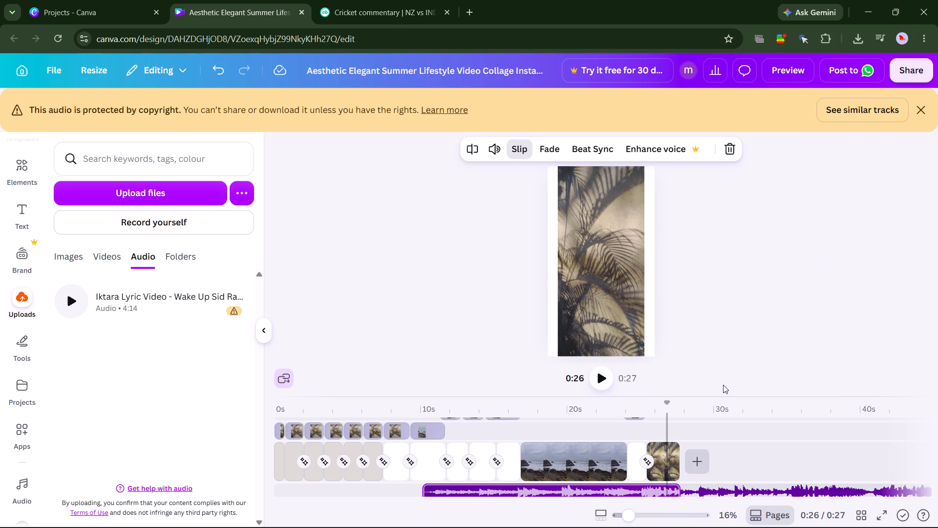
click(743, 493)
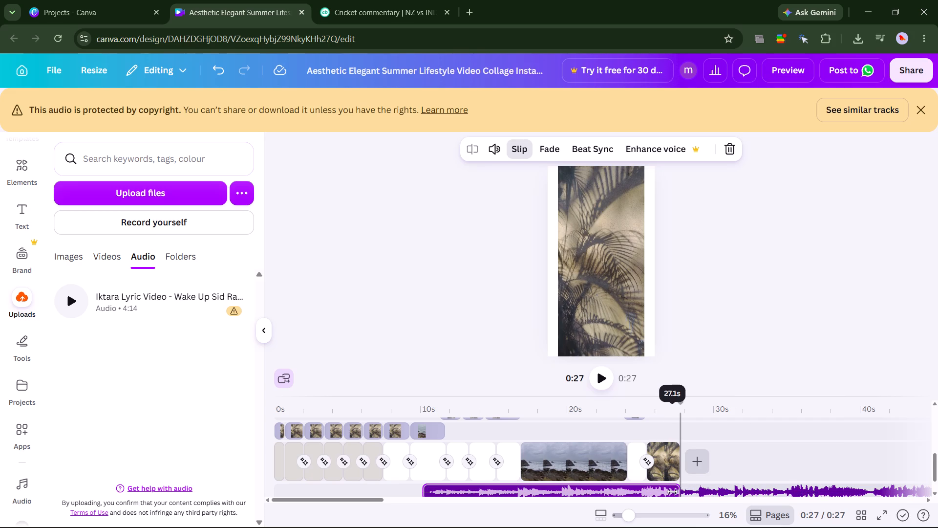
scroll(671, 491, down, 1)
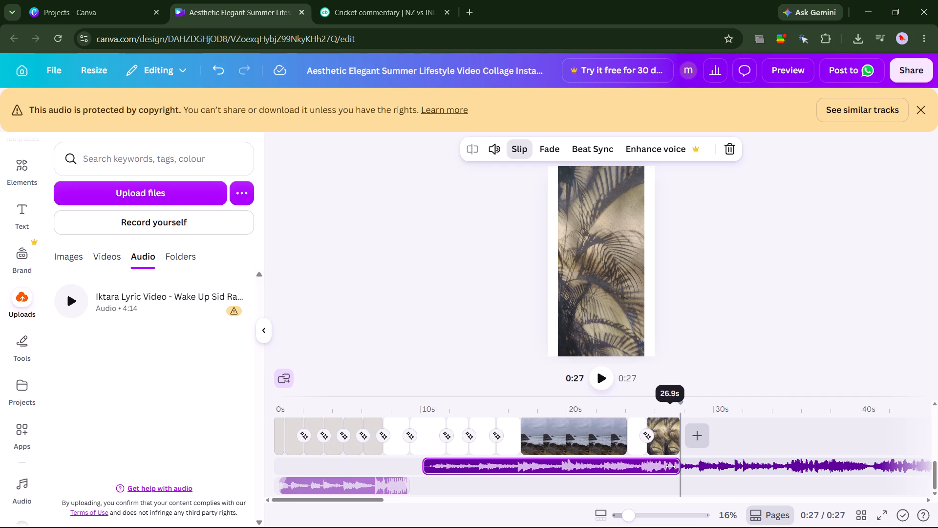
click(670, 466)
drag(670, 466, 586, 467)
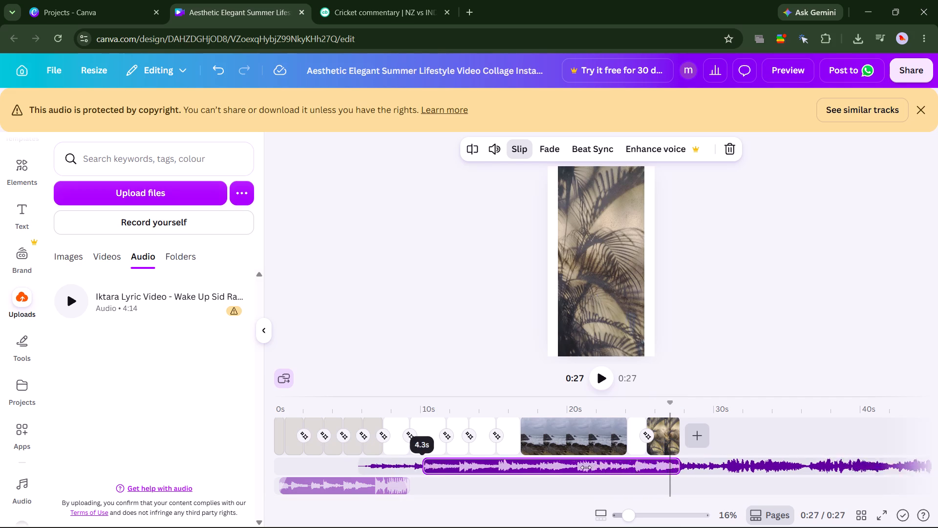
drag(586, 467, 380, 458)
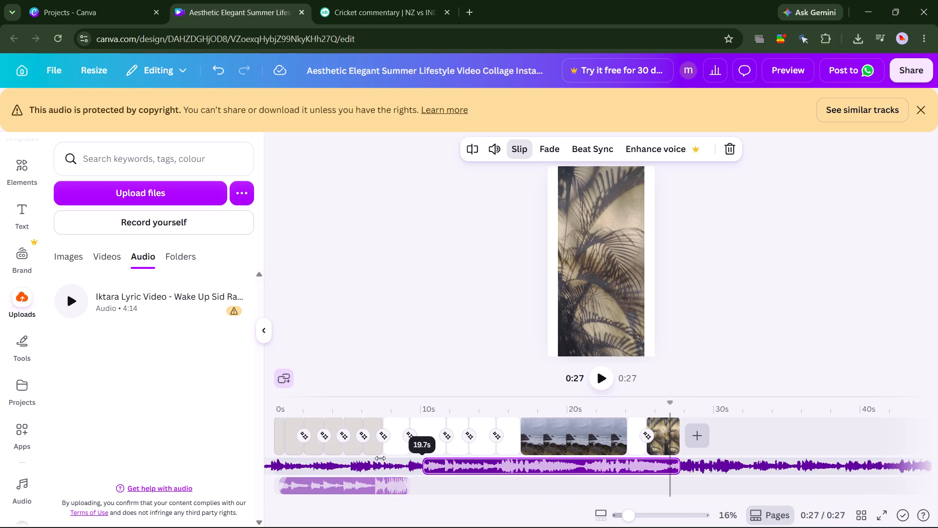
drag(380, 458, 255, 454)
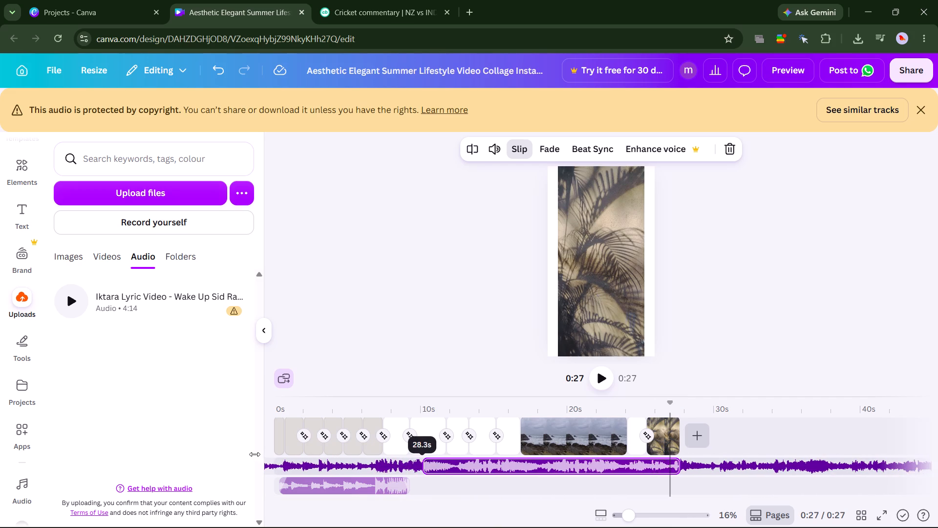
drag(255, 454, 38, 407)
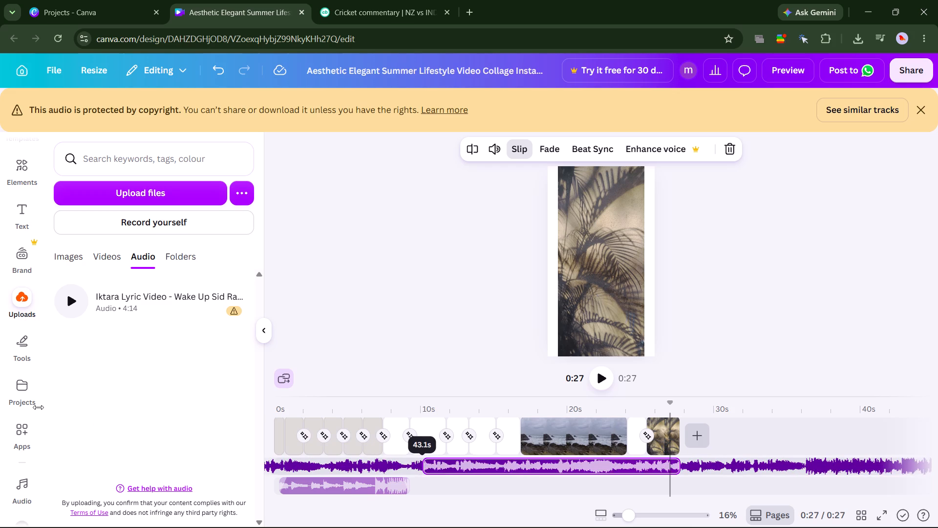
drag(38, 407, 0, 347)
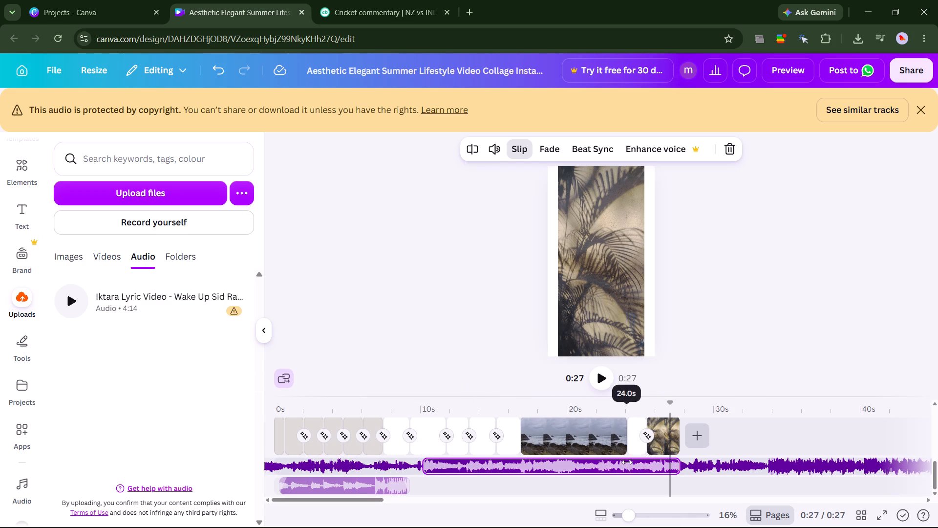
drag(629, 466, 510, 460)
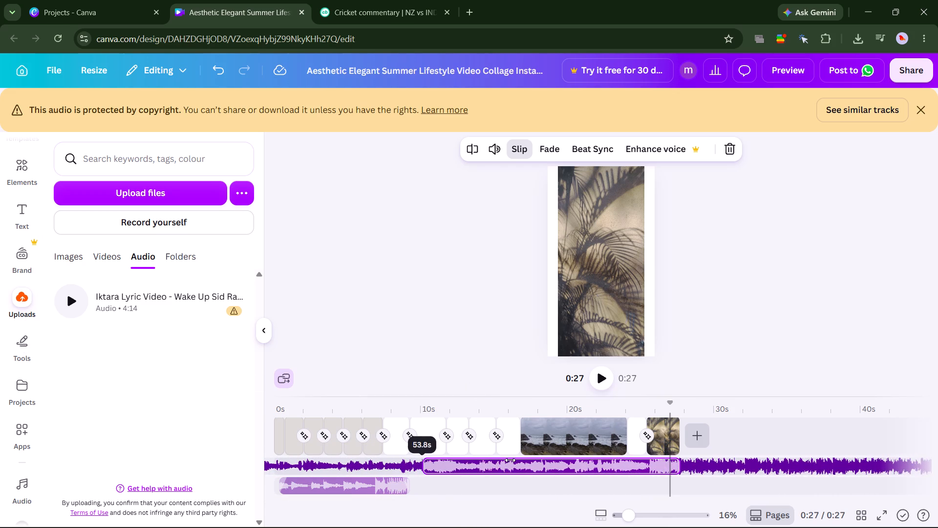
drag(510, 460, 432, 466)
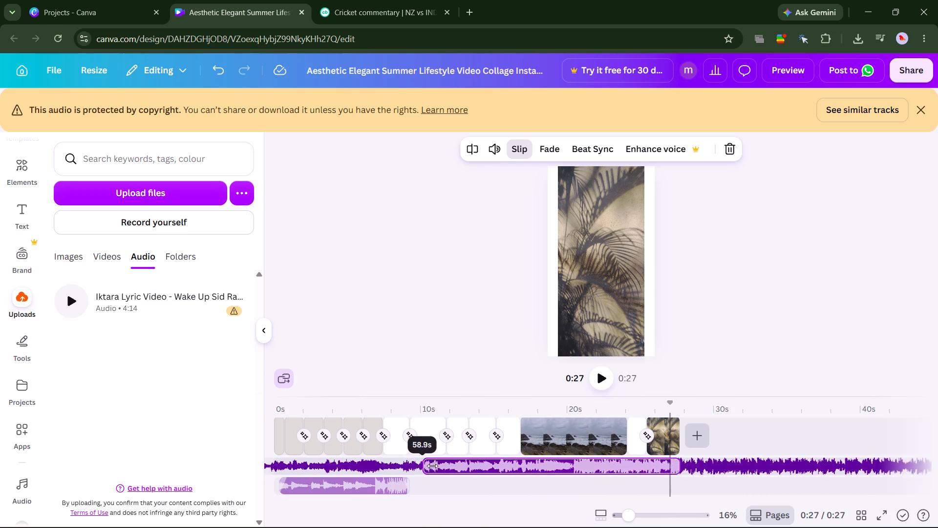
drag(432, 466, 333, 476)
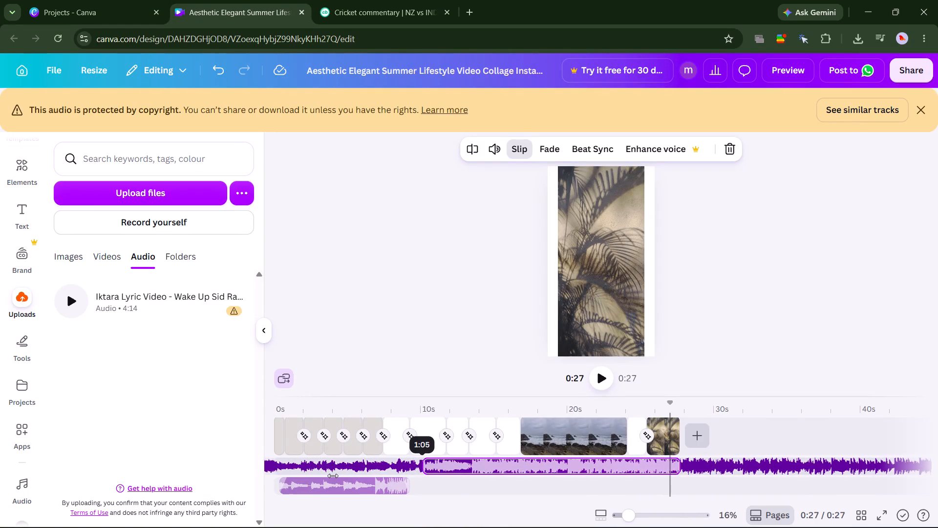
drag(333, 476, 285, 484)
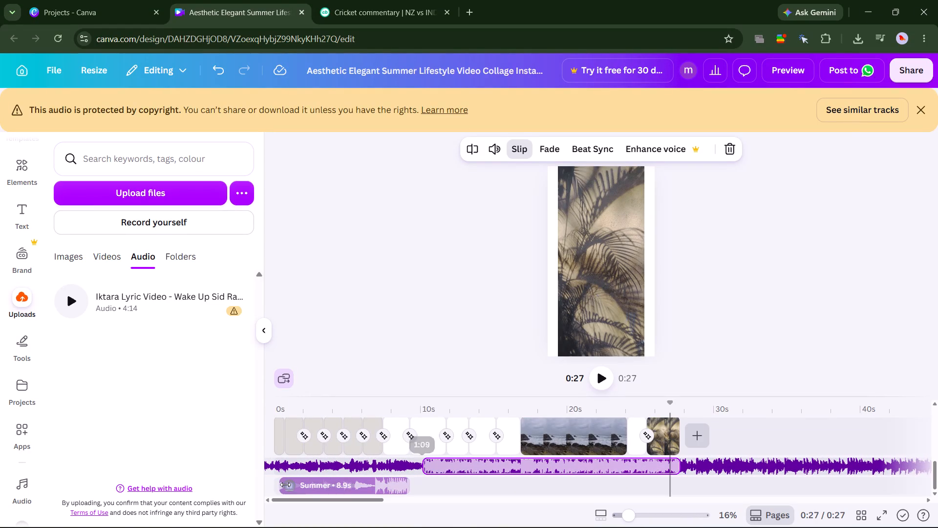
Play the video from about 10 s to check the slipped Iktara section, and replay the reel from the beginning.
click(598, 376)
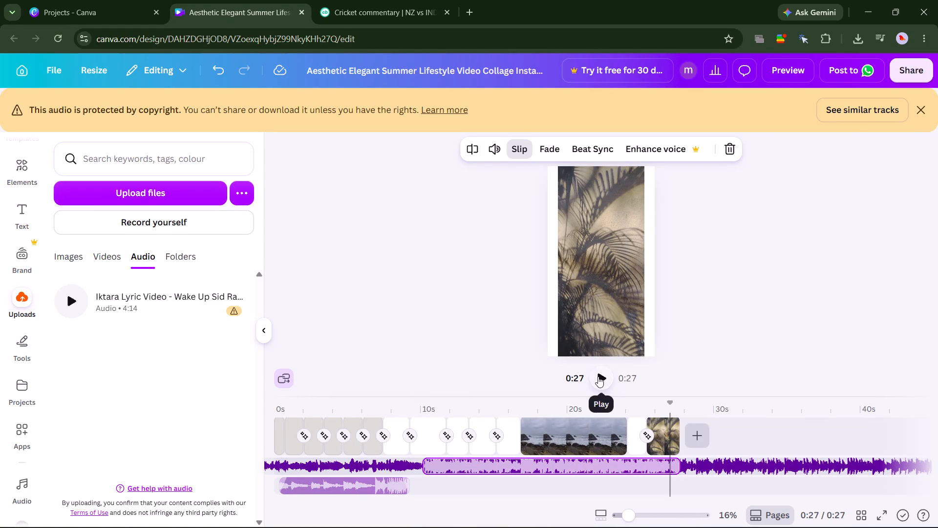
click(428, 473)
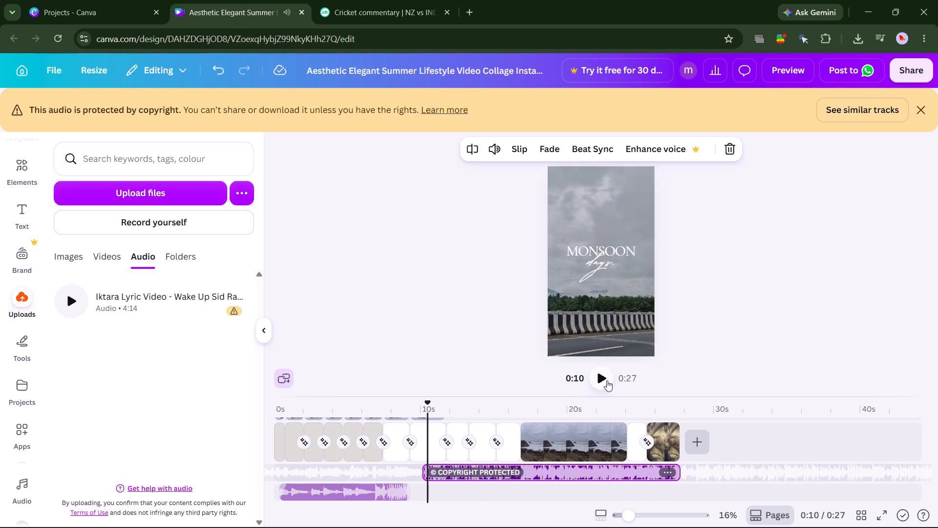
click(605, 374)
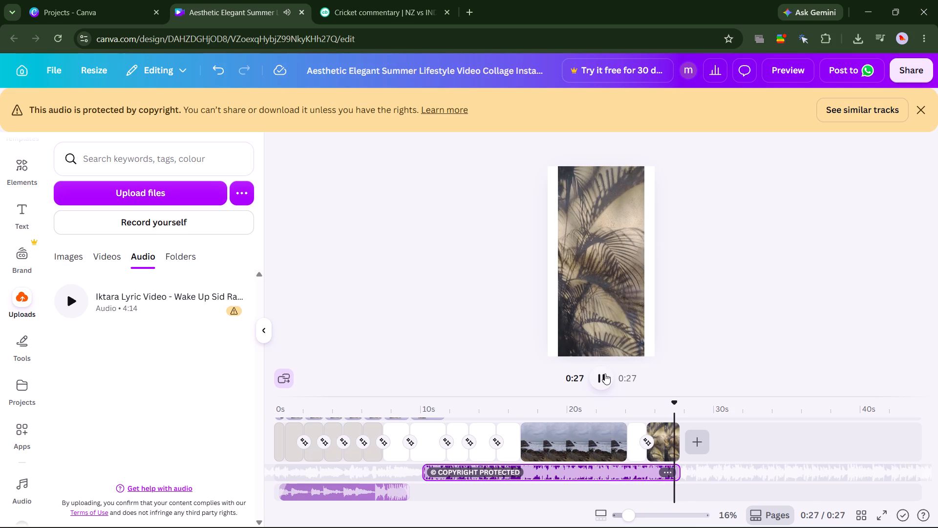
click(605, 374)
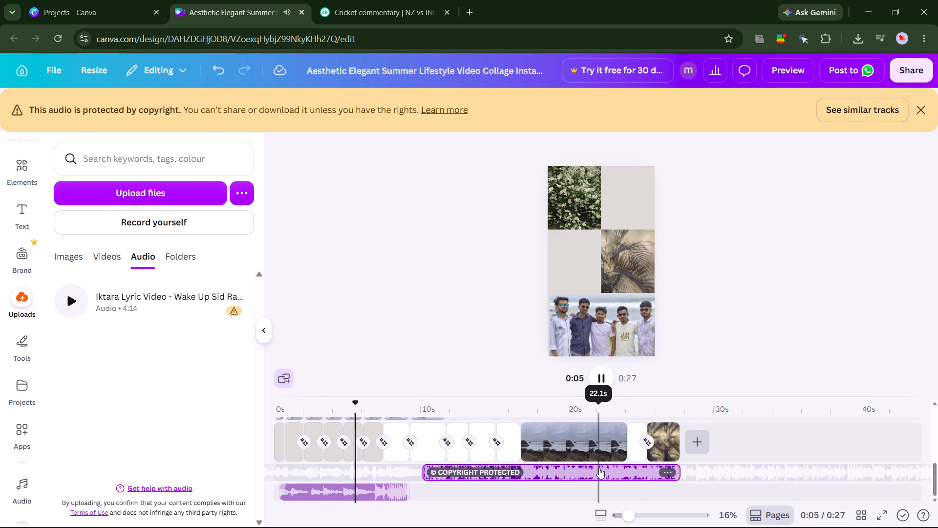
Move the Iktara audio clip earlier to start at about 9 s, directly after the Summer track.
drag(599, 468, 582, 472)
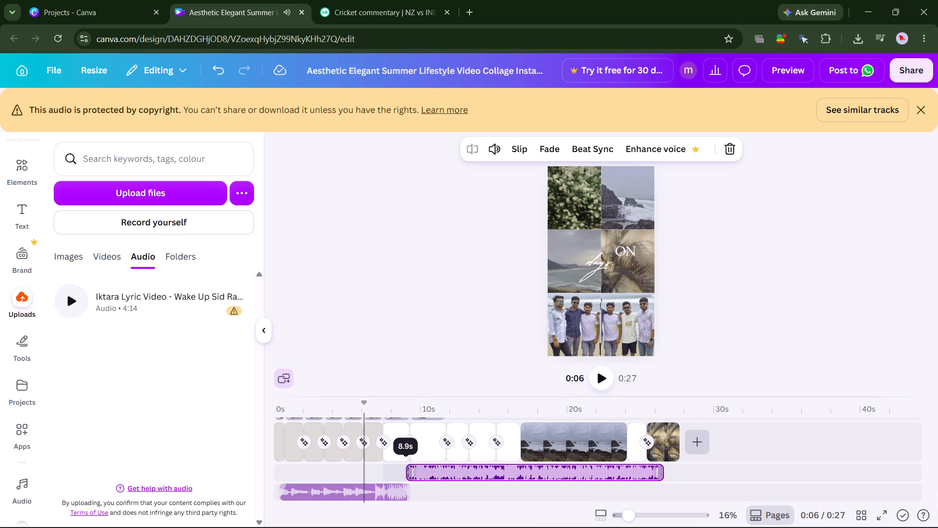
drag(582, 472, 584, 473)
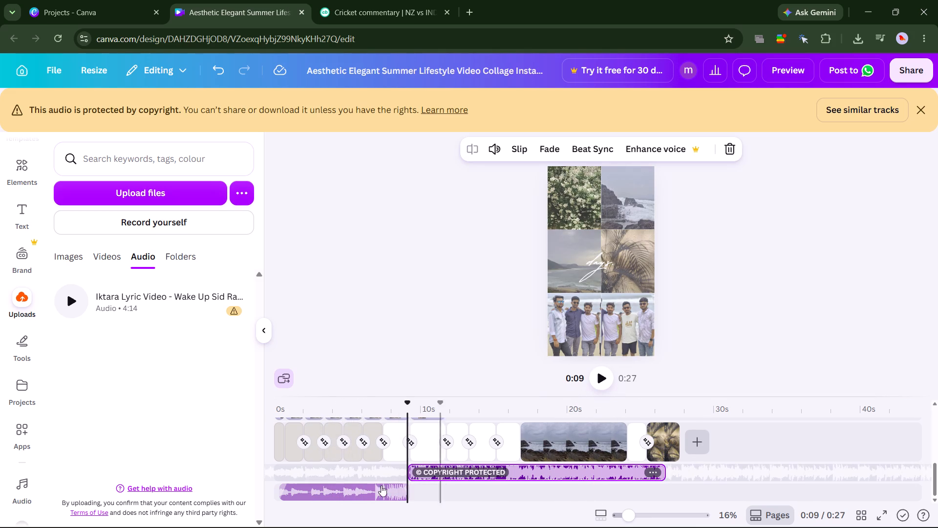
Return to the start of the Summer track and play the reel through to check the audio changeover.
click(281, 493)
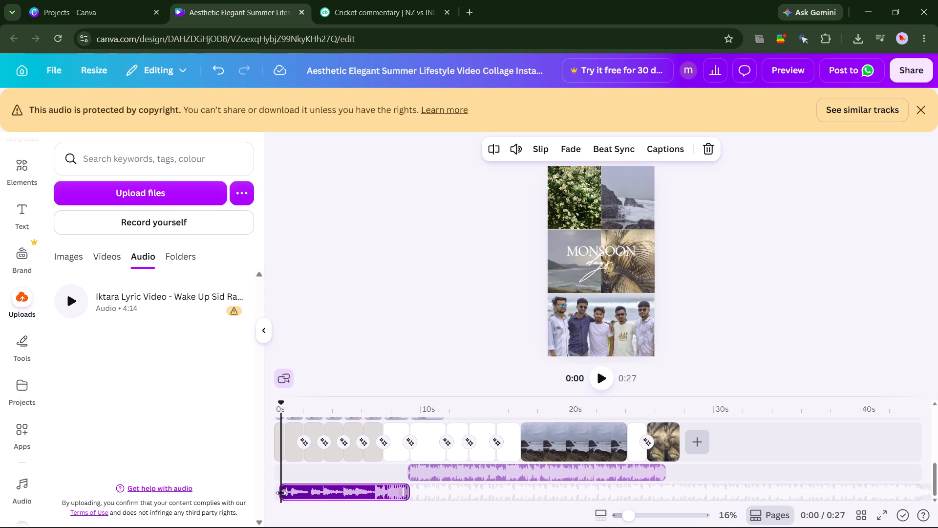
click(281, 493)
click(604, 378)
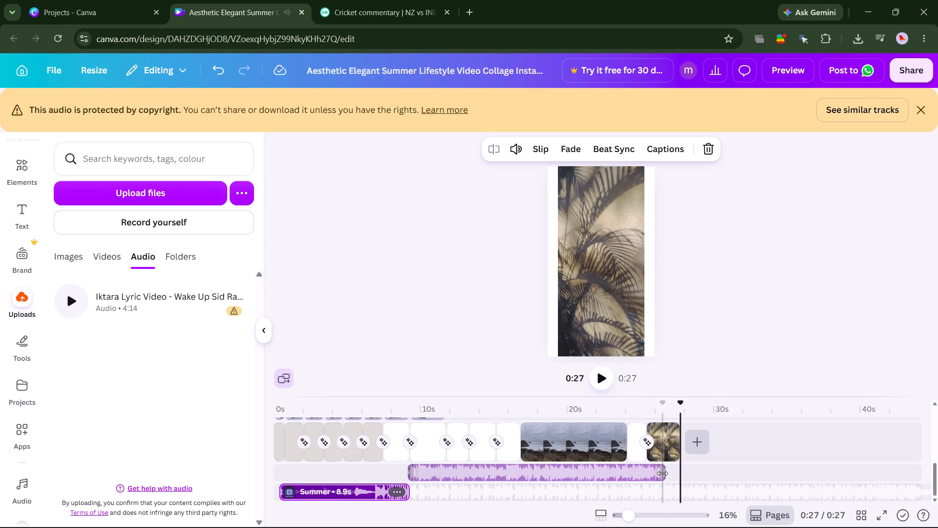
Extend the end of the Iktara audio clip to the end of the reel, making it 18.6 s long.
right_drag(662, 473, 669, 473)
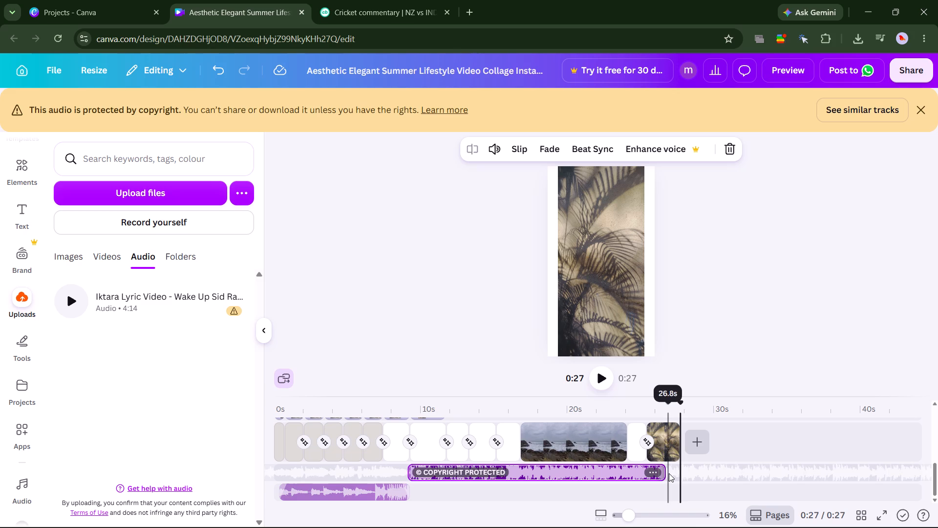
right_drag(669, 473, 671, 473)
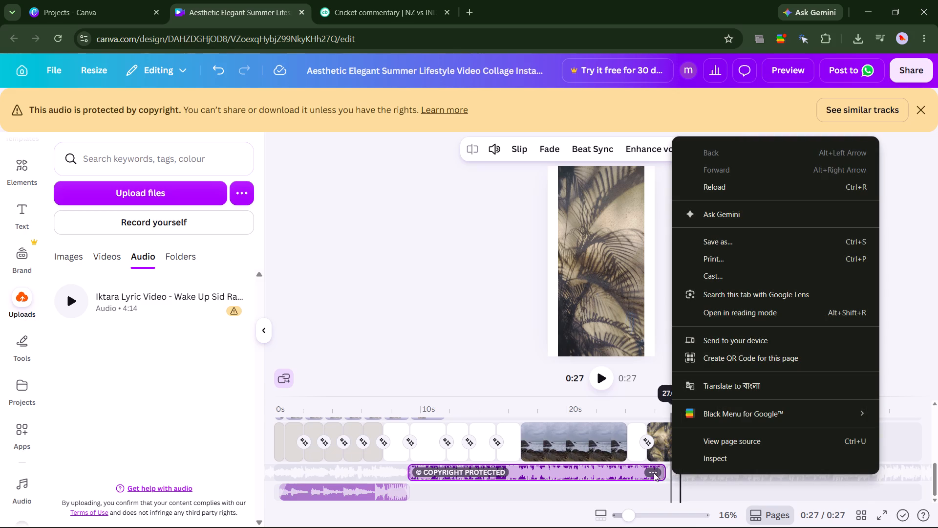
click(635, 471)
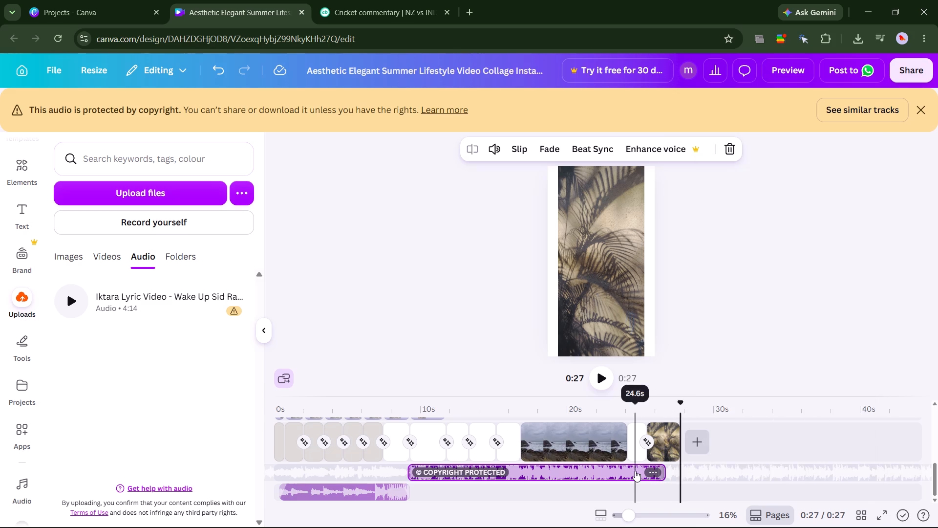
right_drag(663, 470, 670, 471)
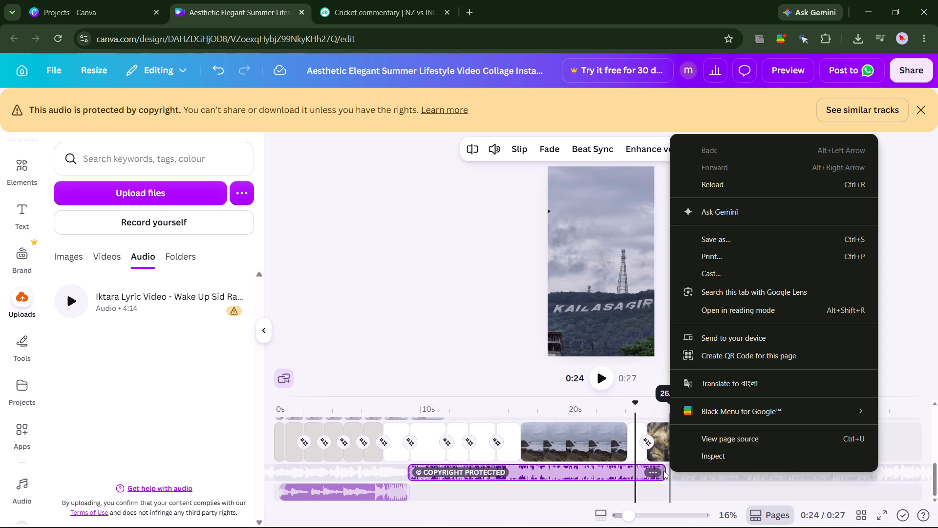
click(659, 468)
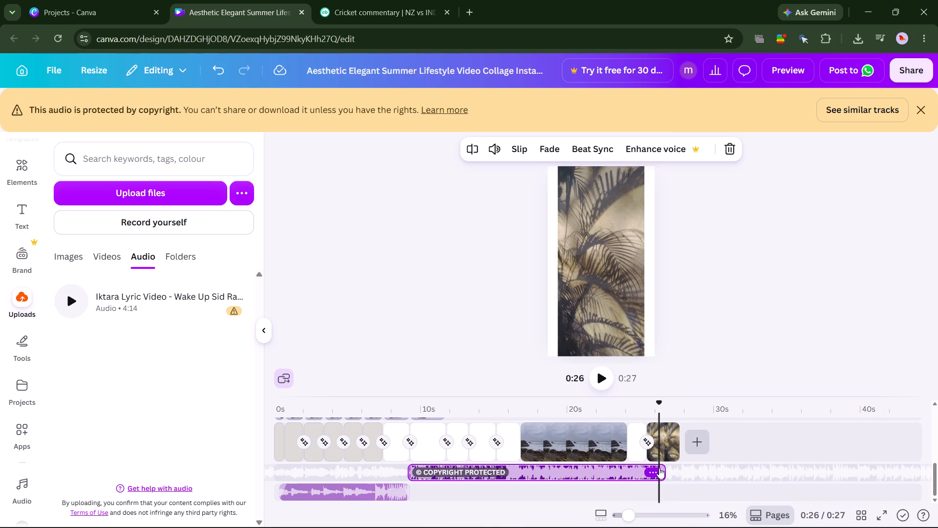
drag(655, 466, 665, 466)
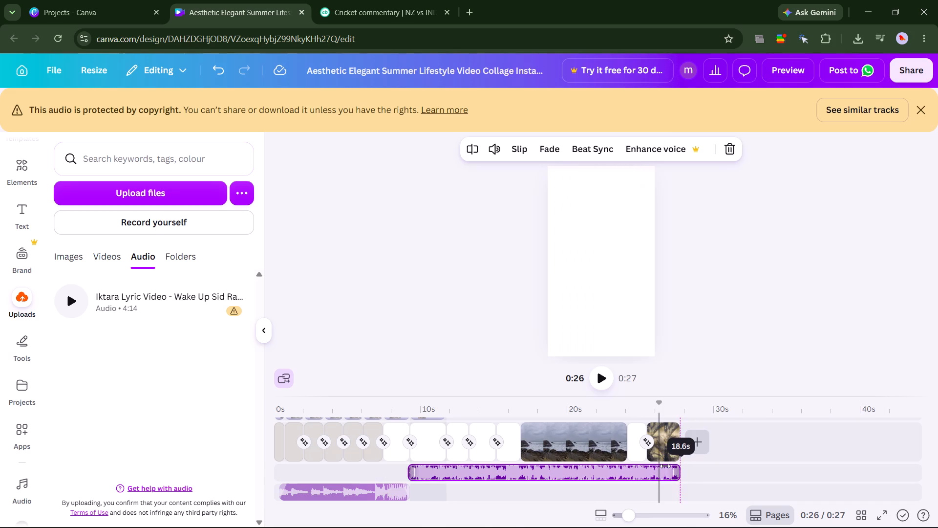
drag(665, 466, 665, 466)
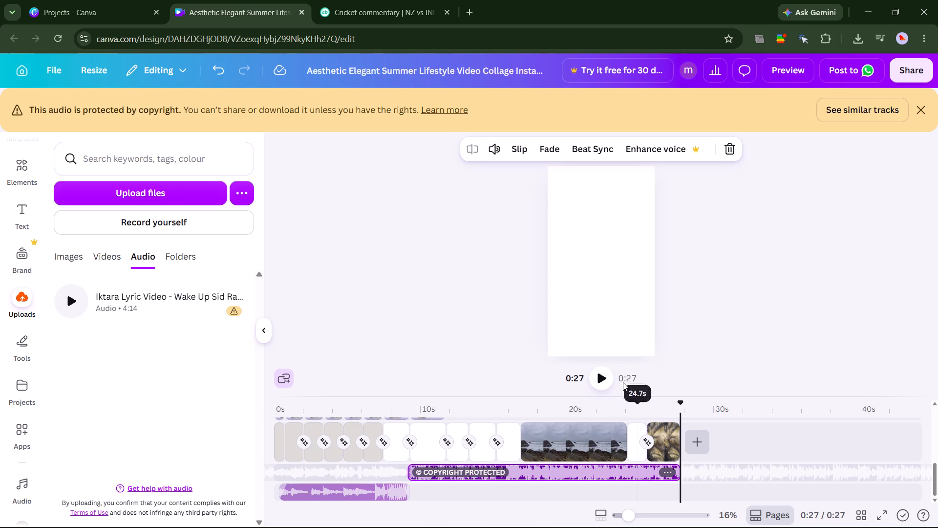
Play the reel from the beginning and dismiss the copyright notice.
click(597, 378)
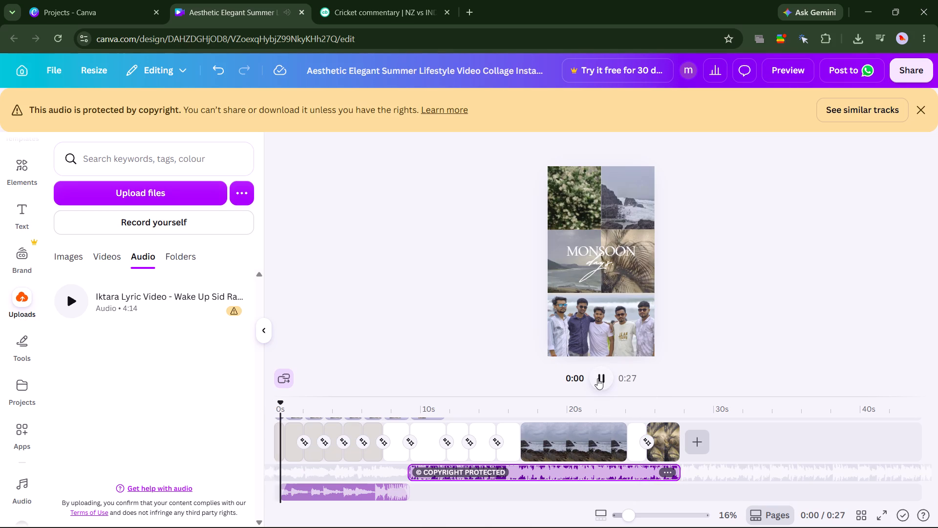
click(922, 115)
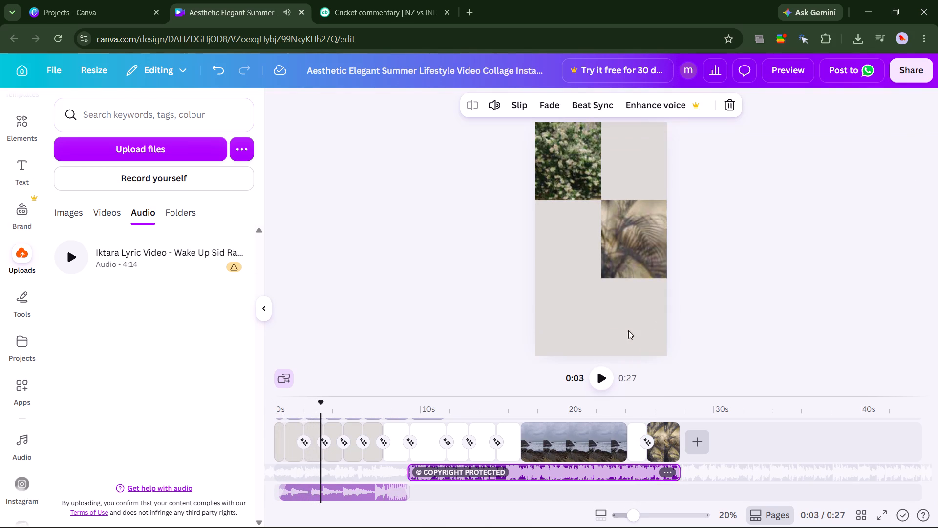
click(602, 371)
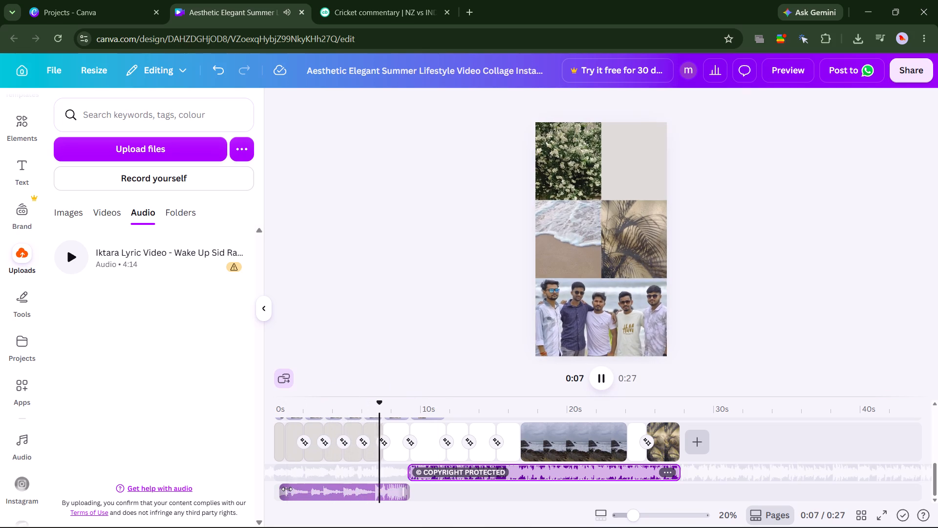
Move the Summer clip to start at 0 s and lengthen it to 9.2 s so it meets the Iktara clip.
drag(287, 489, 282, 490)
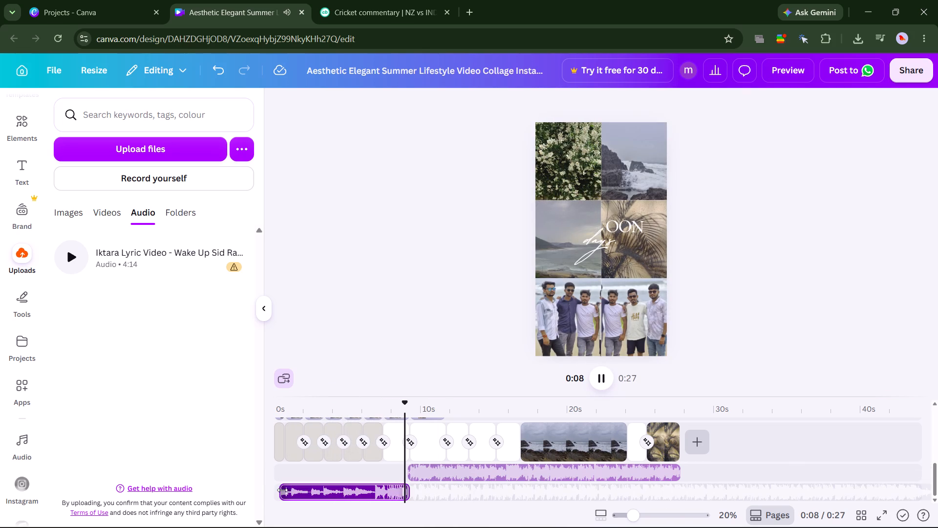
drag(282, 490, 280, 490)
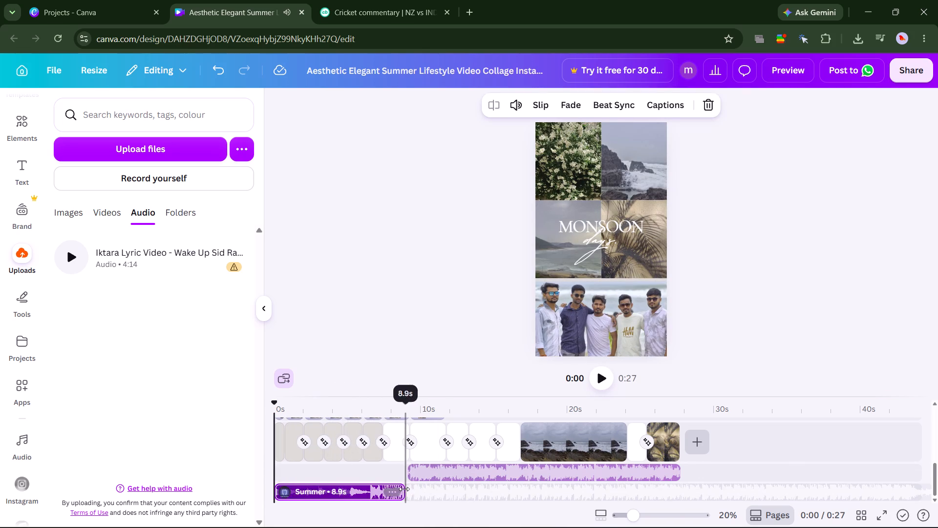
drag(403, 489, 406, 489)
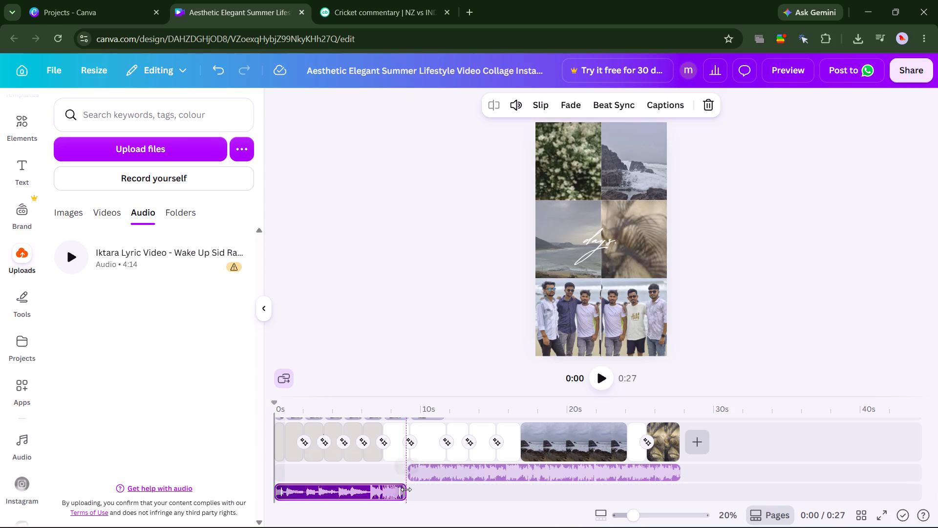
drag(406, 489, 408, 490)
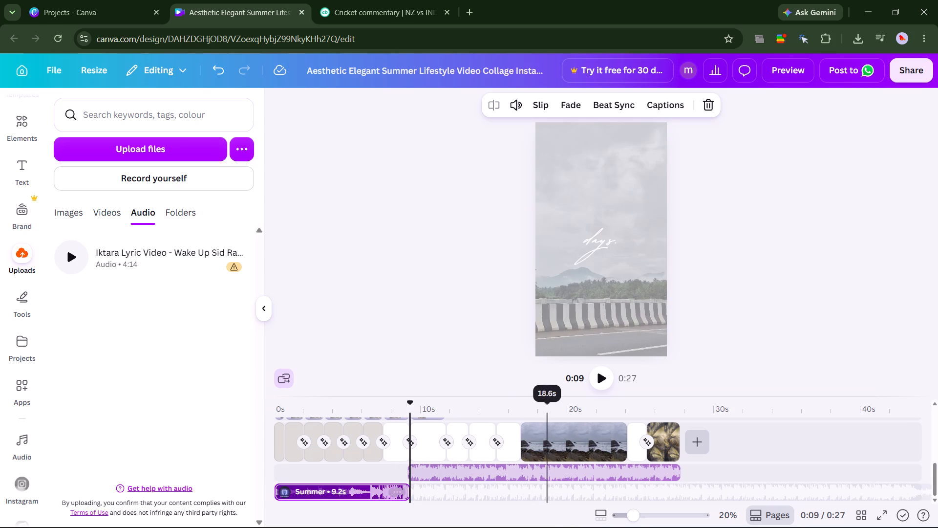
Play the video from the changeover at about 9 s to the end to check the combined audio.
click(597, 372)
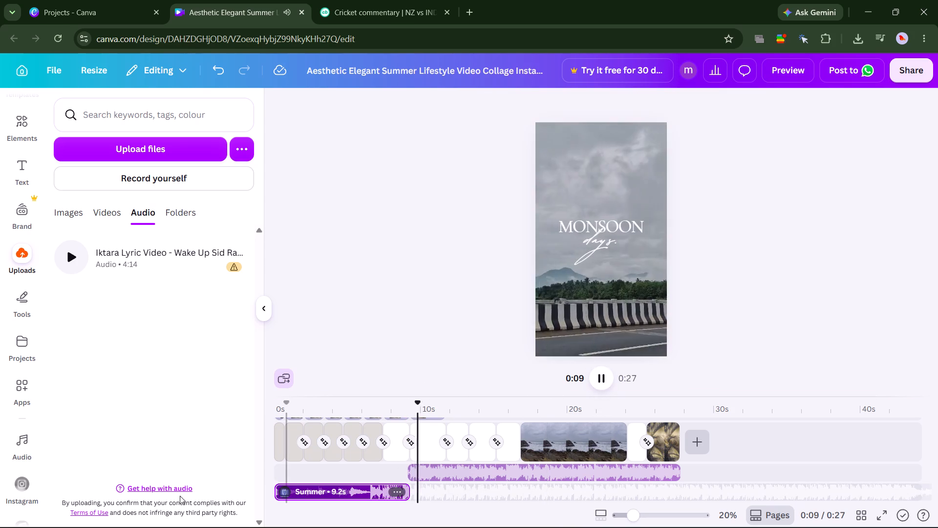
click(276, 490)
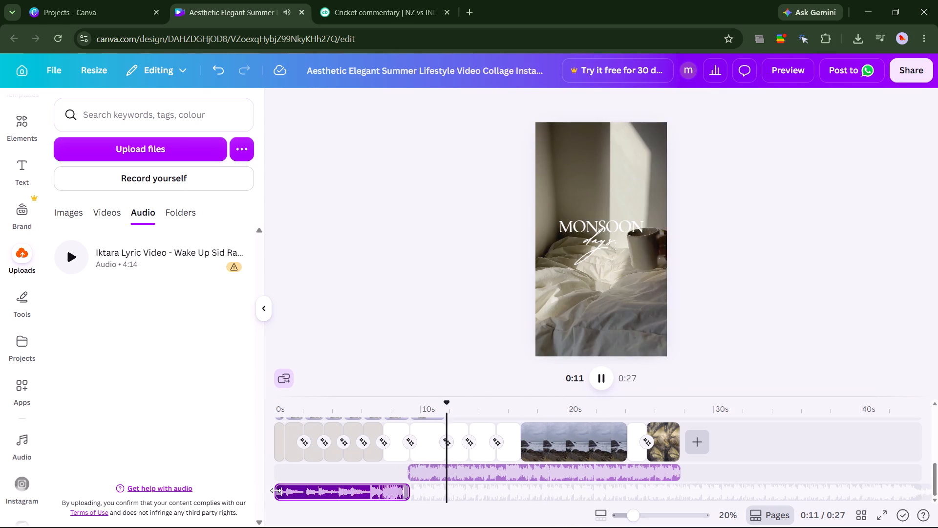
click(607, 380)
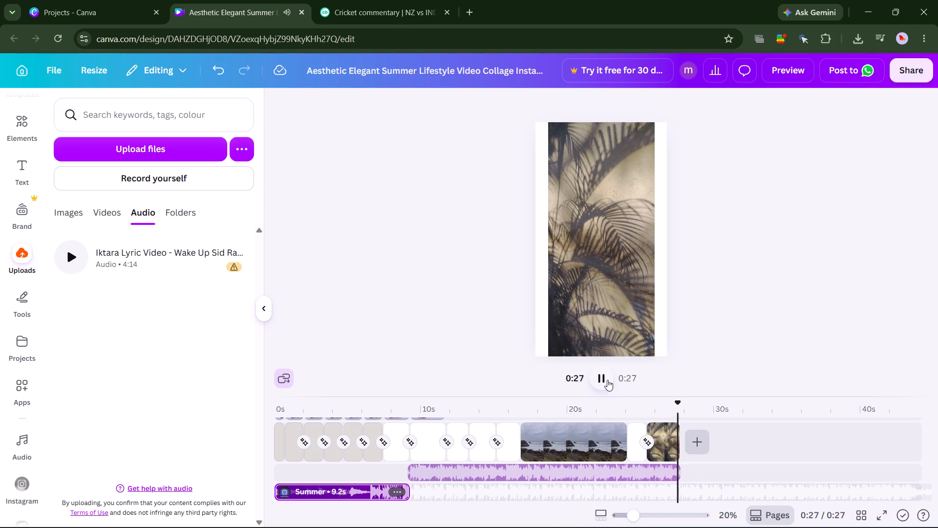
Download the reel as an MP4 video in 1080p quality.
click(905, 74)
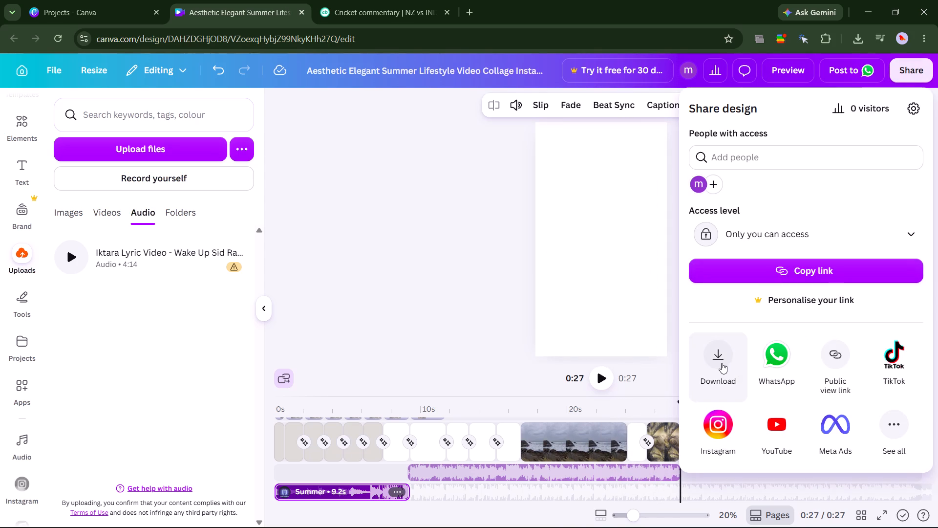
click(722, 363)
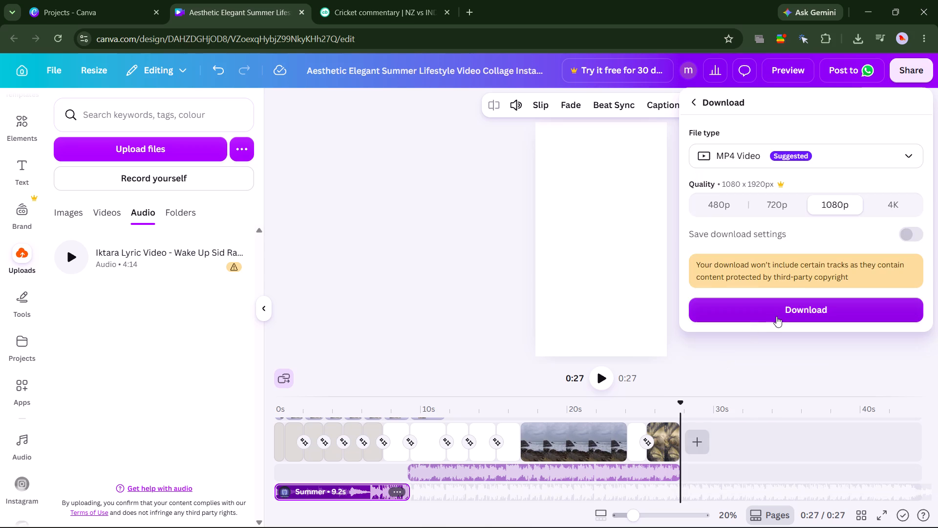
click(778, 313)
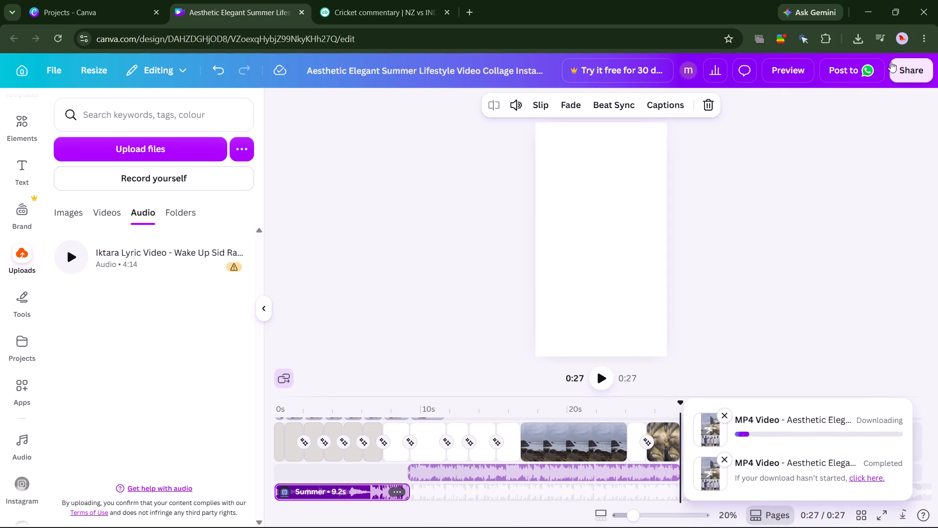
Open the download history, play today's exported reel in VLC, close the player and return to the Canva design.
click(925, 37)
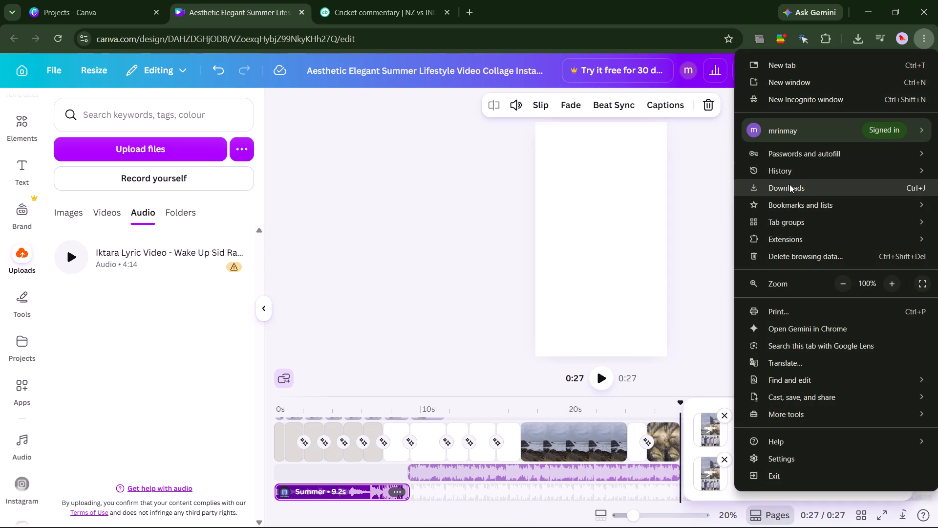
click(789, 184)
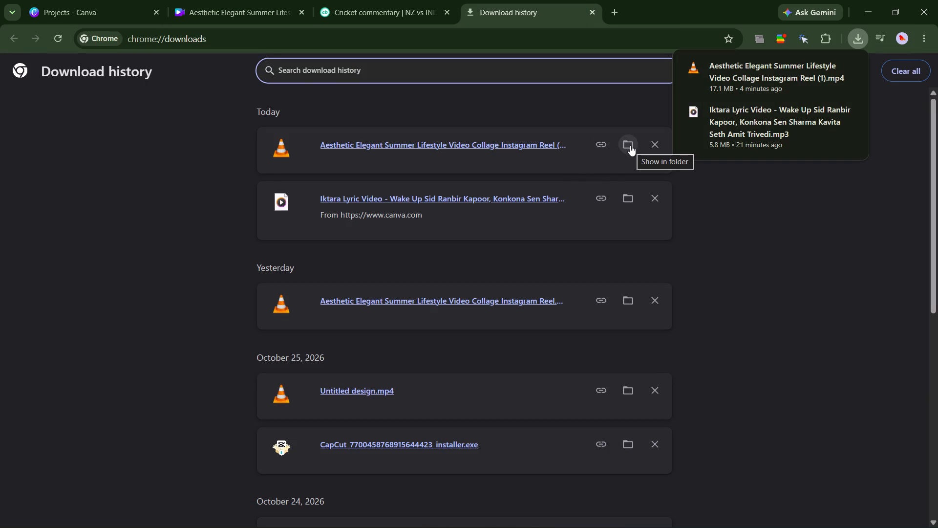
click(508, 143)
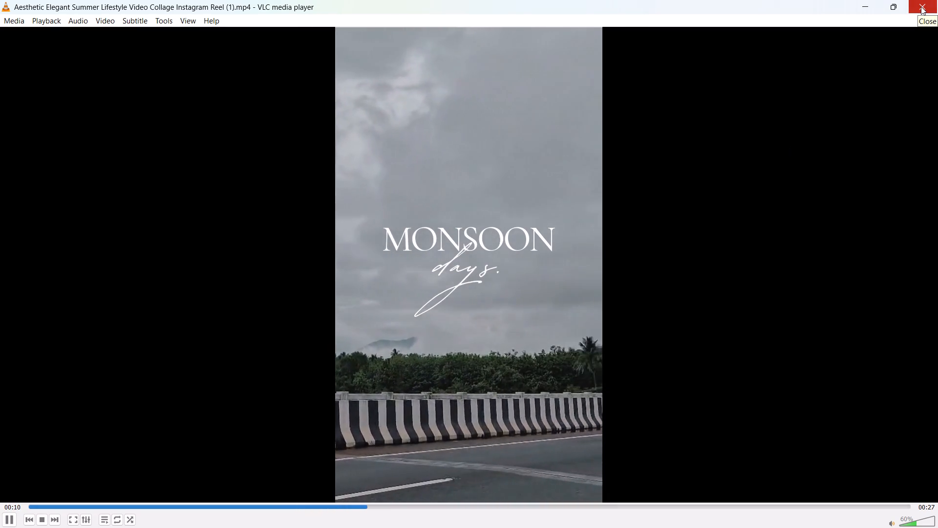
click(921, 6)
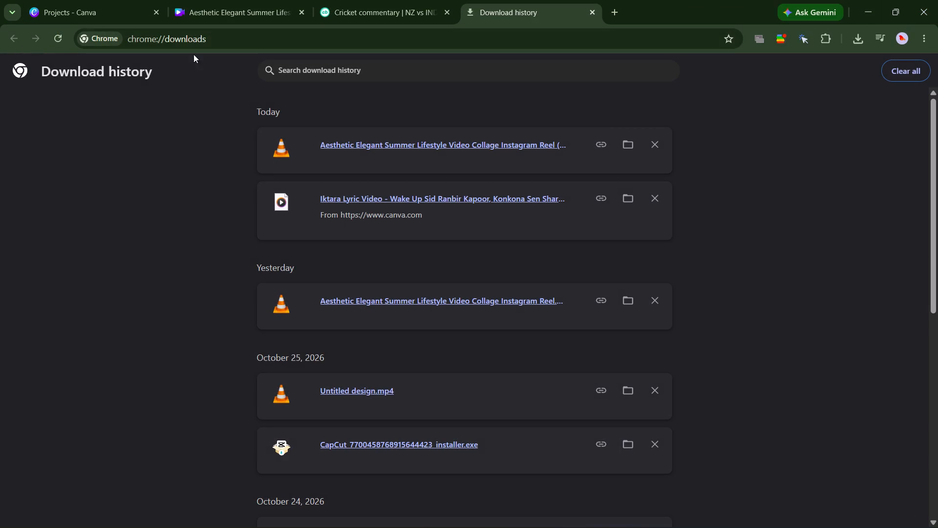
click(204, 14)
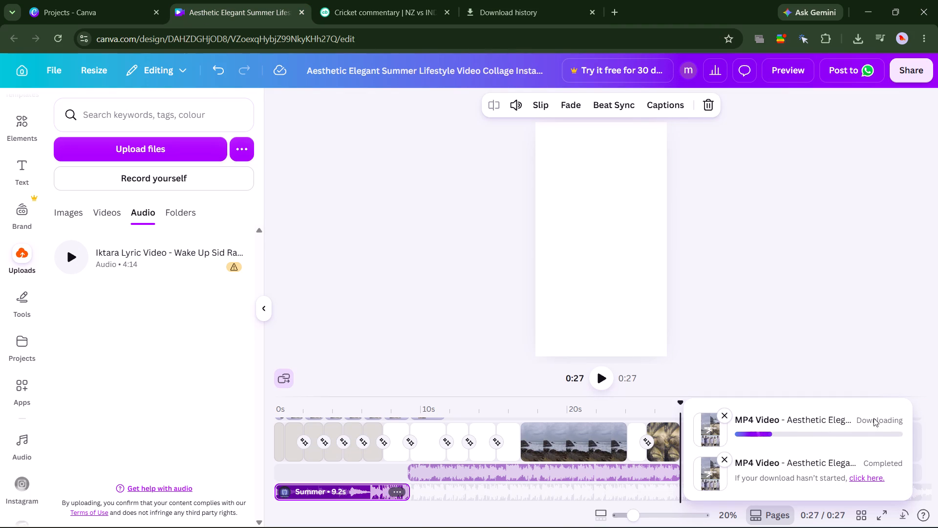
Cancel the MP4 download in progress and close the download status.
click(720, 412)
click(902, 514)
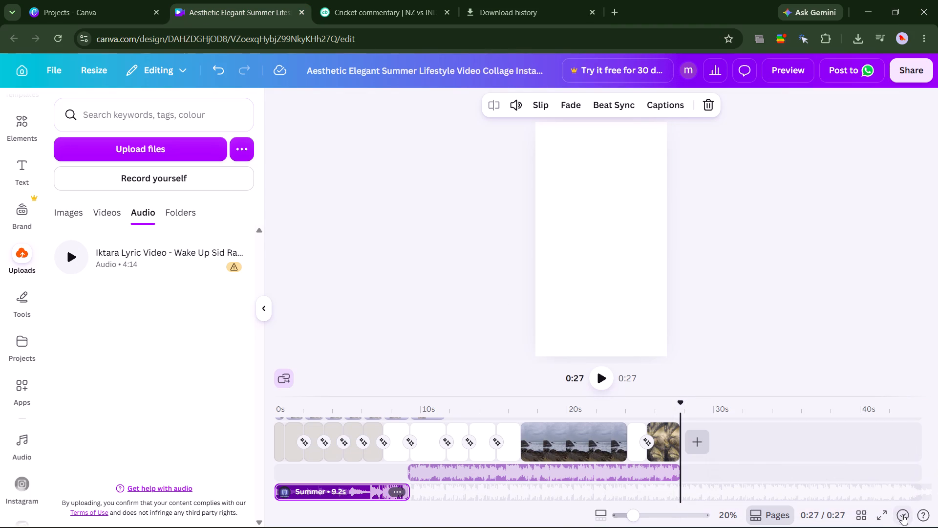
Undo the audio edits back to before Iktara was added, with the Summer track at its 27.3 s length.
key(ctrl+z)
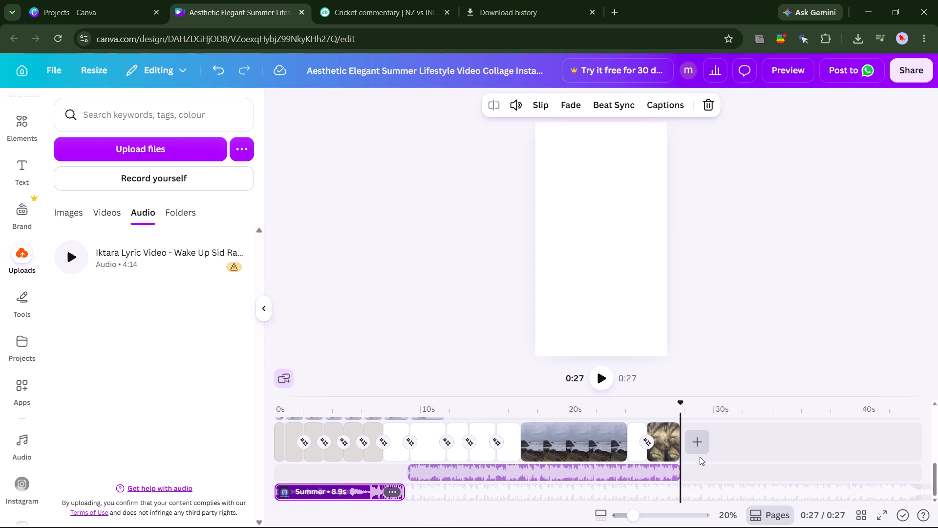
key(ctrl+z)
key(ctrl+z)
key(ctrl+z)
key(ctrl+z)
key(ctrl+z)
key(ctrl+z)
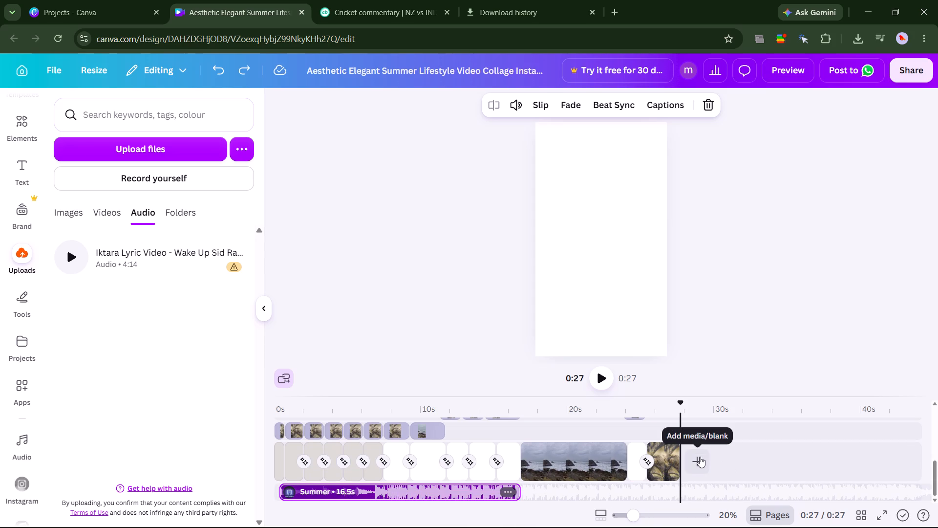
key(ctrl+z)
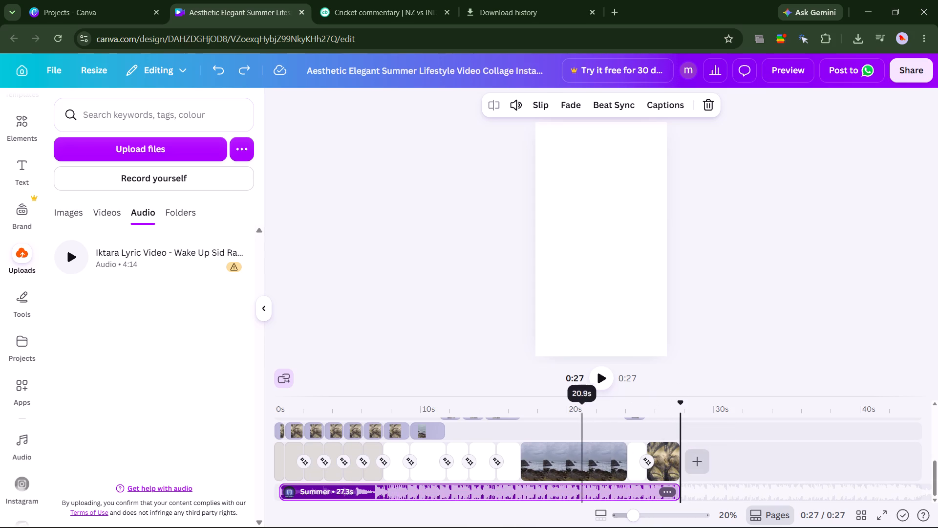
Play the reel from the beginning with the full-length Summer track.
click(601, 386)
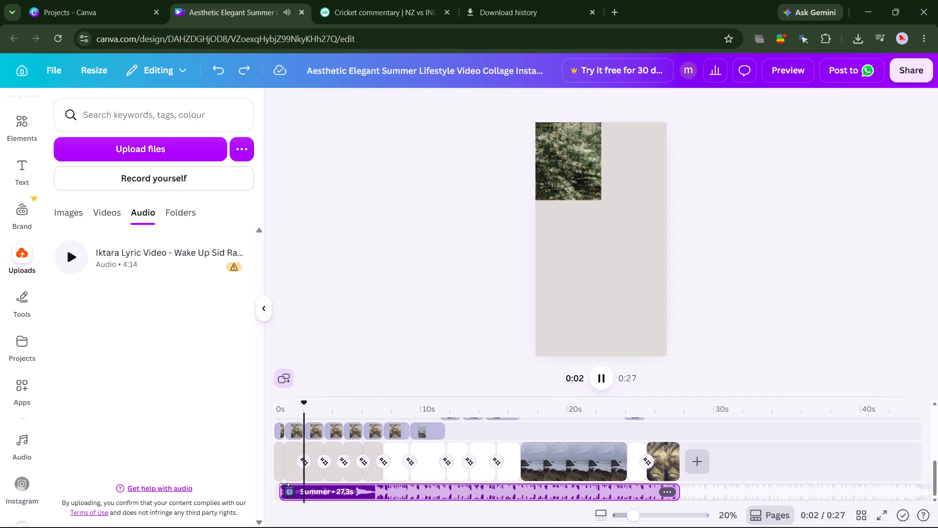
Extend the start of the Summer audio track back to 0 s so that it lasts 27.7 s.
drag(285, 488, 279, 488)
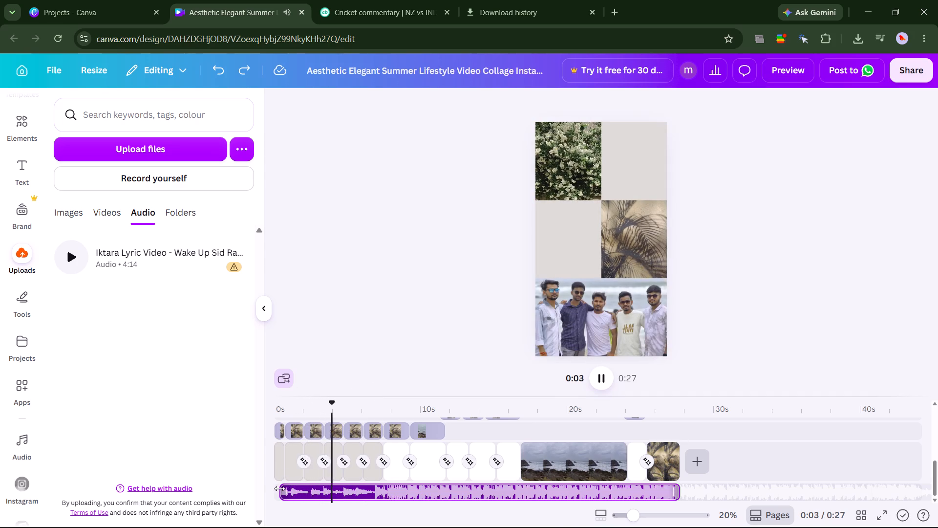
drag(279, 488, 279, 488)
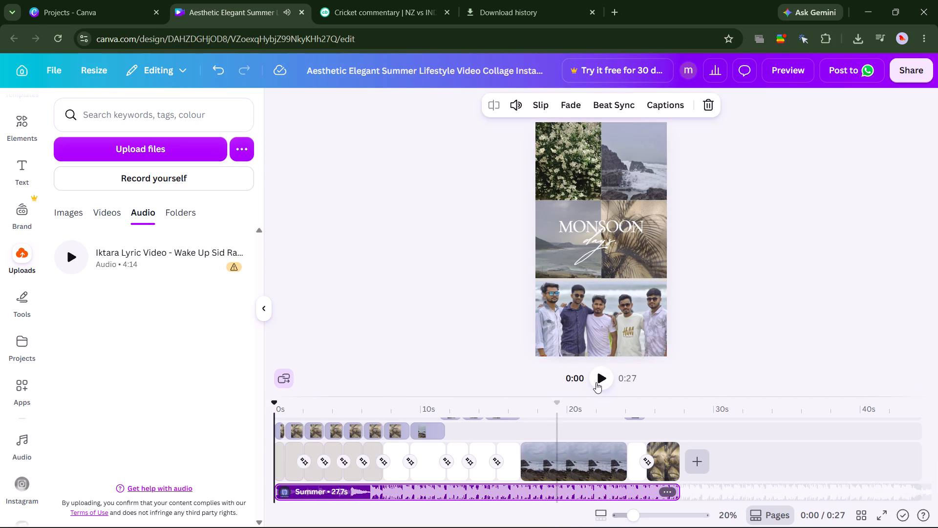
Play the reel from the beginning to its end with the extended Summer track.
click(601, 378)
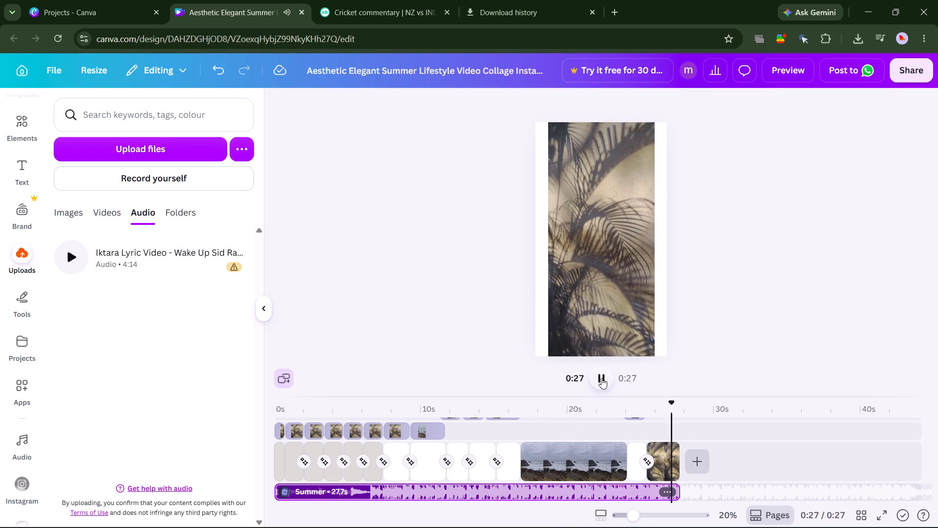
Download the reel as an MP4 video at 1080p quality.
click(915, 71)
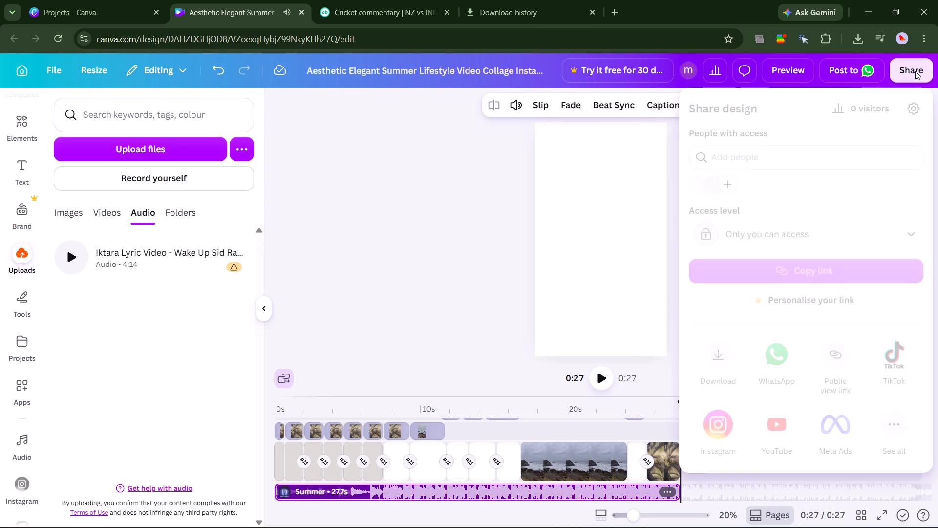
click(734, 349)
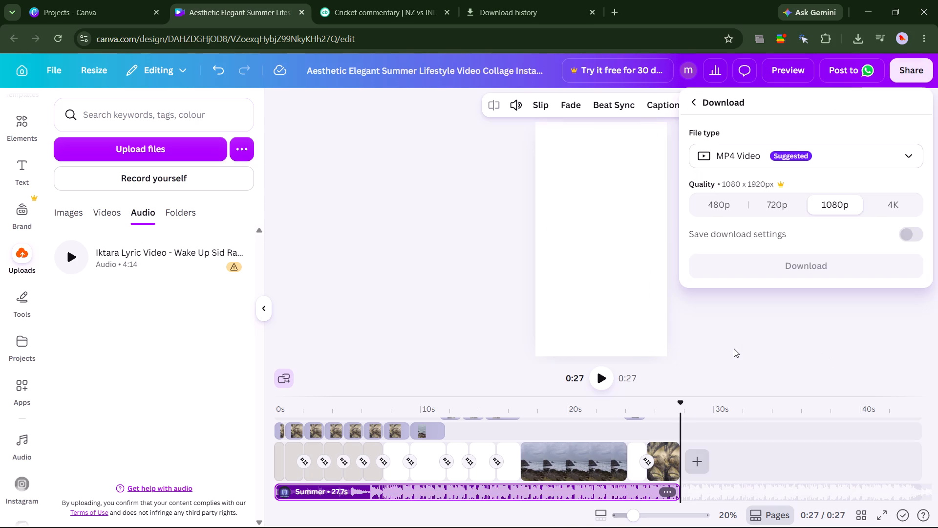
click(790, 261)
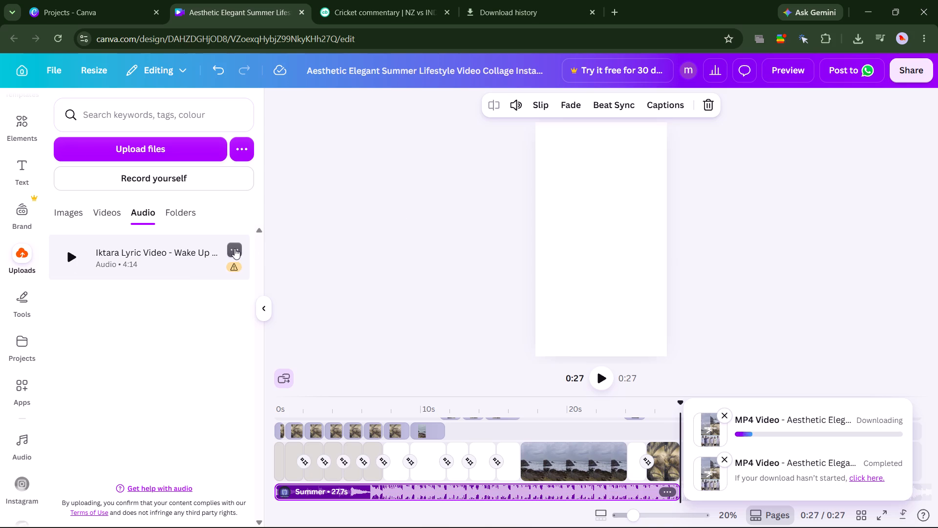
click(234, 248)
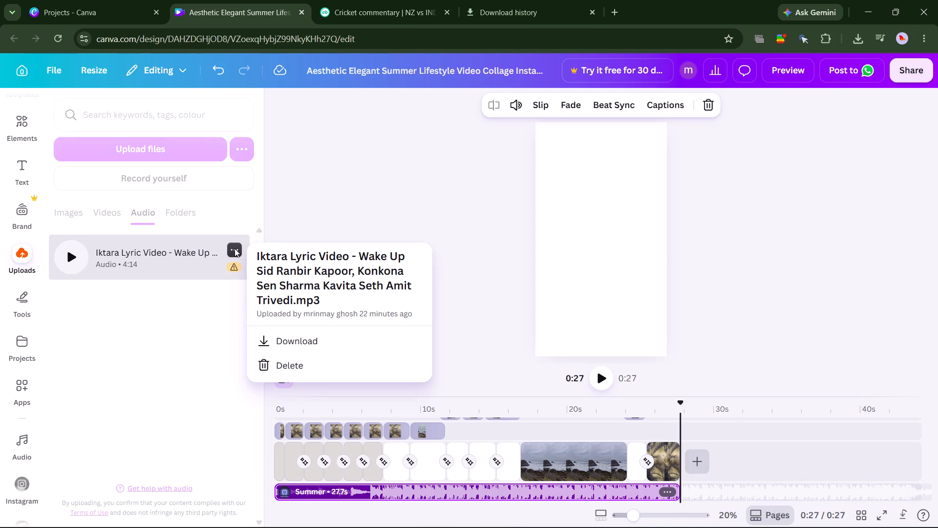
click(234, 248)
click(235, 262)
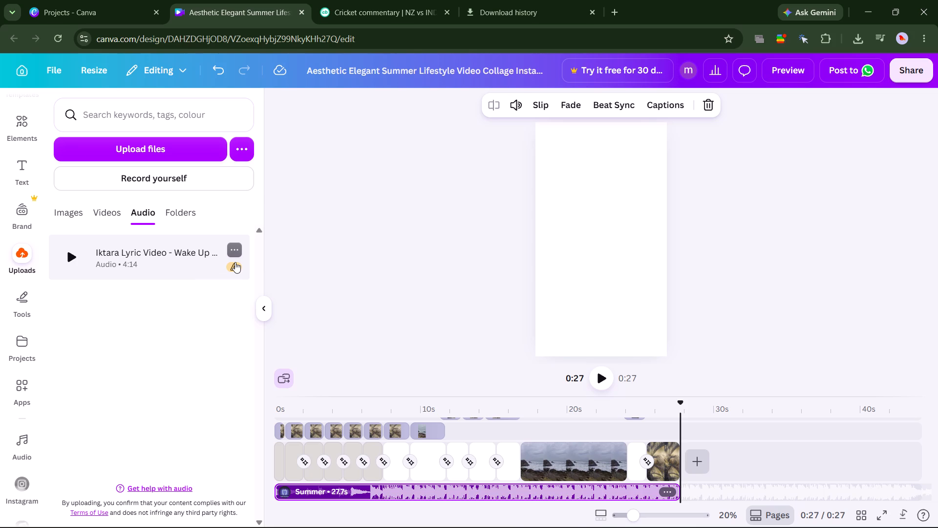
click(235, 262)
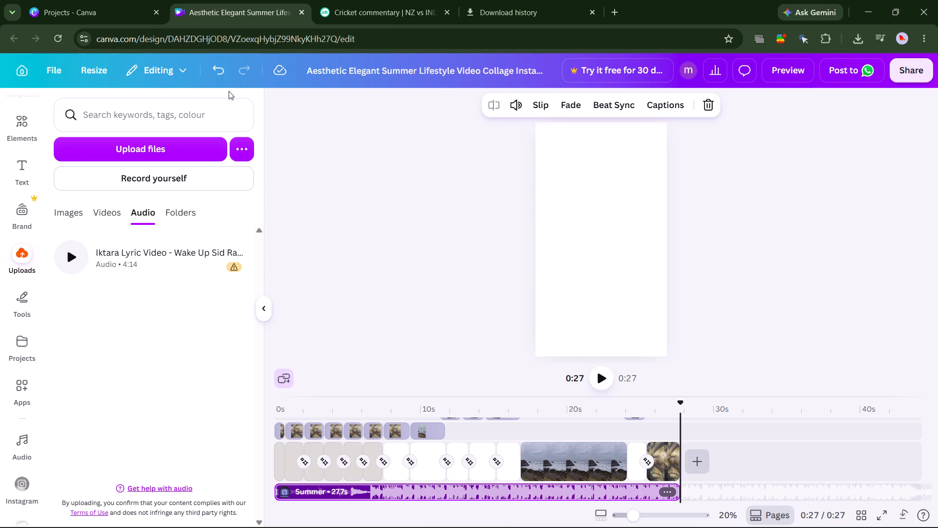
Check the save status of the design.
click(283, 69)
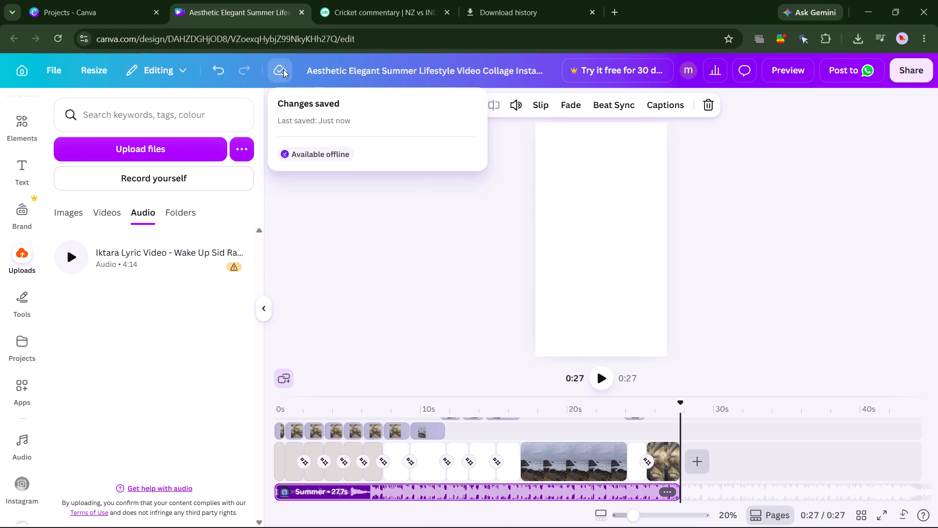
scroll(332, 249, right, 6)
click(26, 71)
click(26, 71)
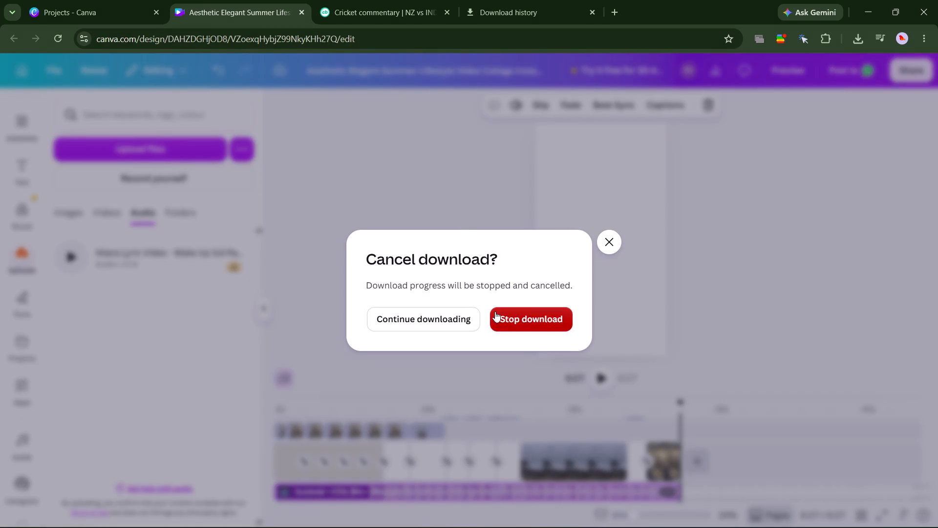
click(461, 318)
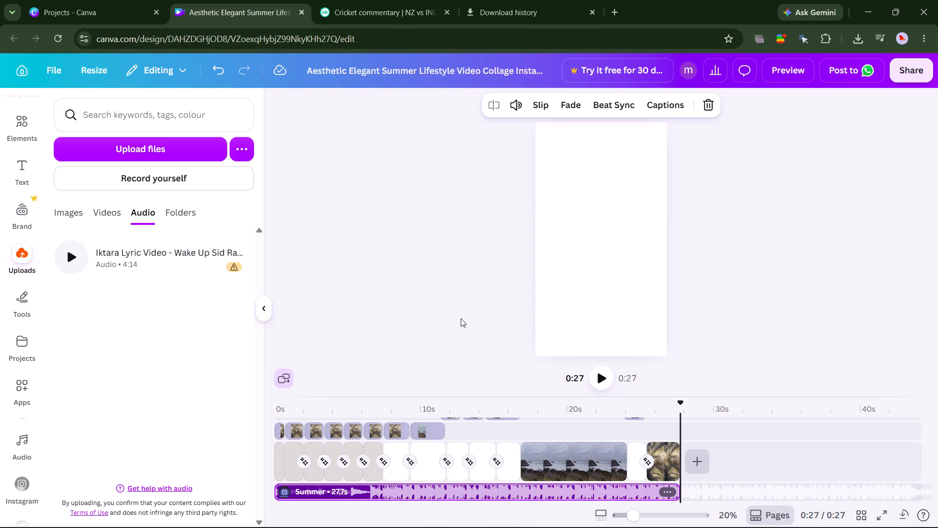
Check the progress of the reel's MP4 download.
click(907, 512)
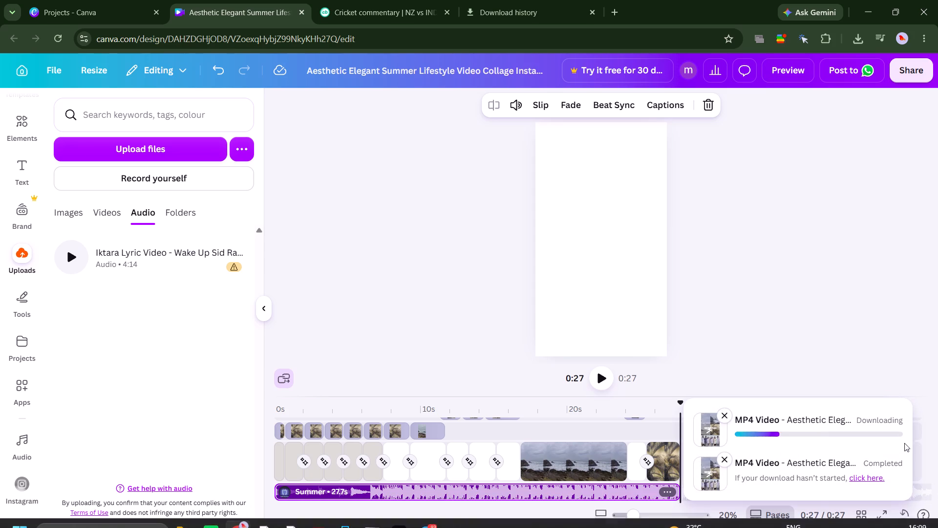
click(850, 327)
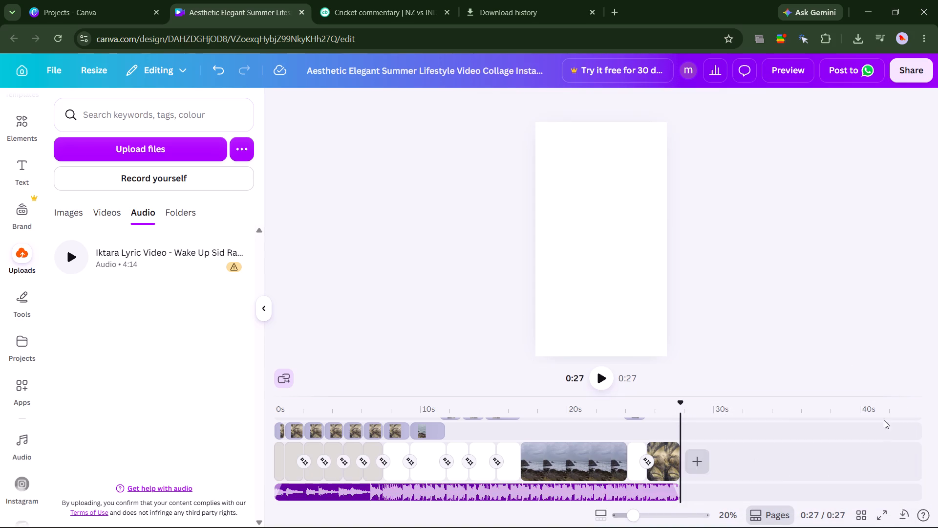
click(906, 515)
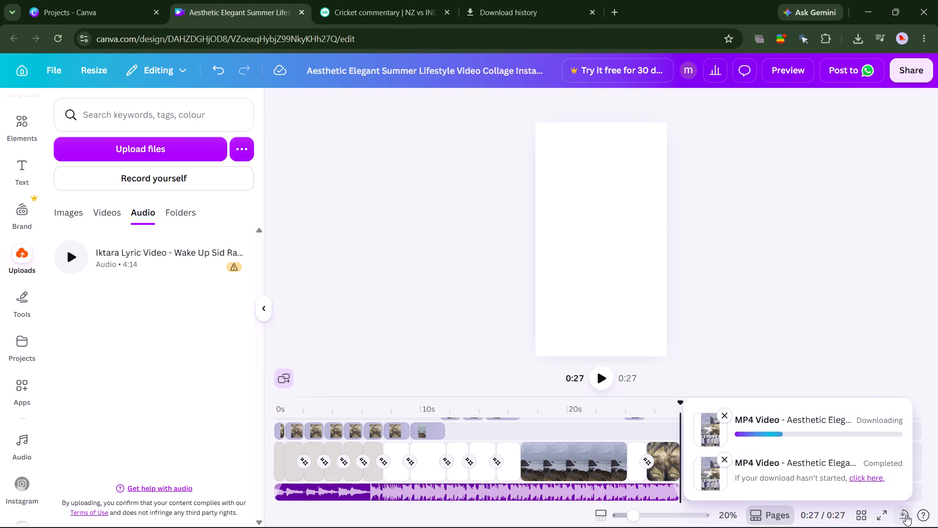
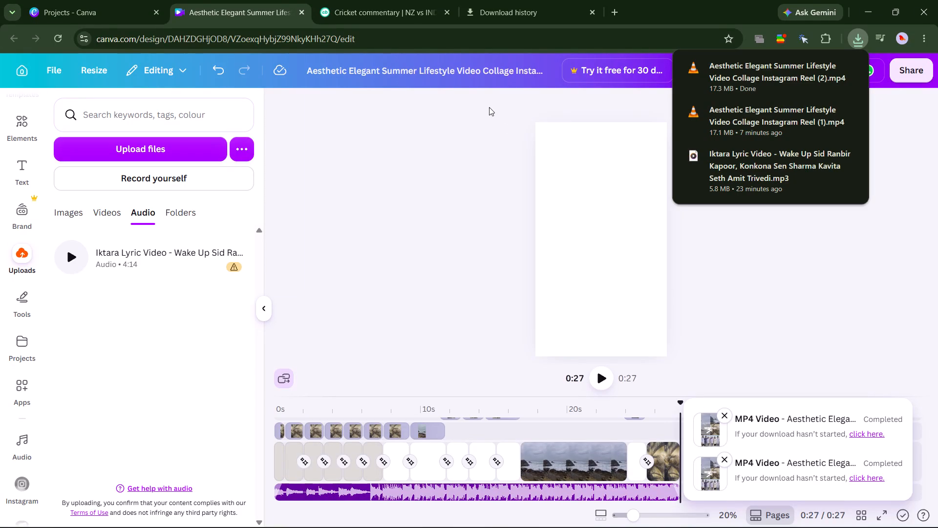
Close the cricket commentary and download history pages, keeping the reel design open.
click(449, 11)
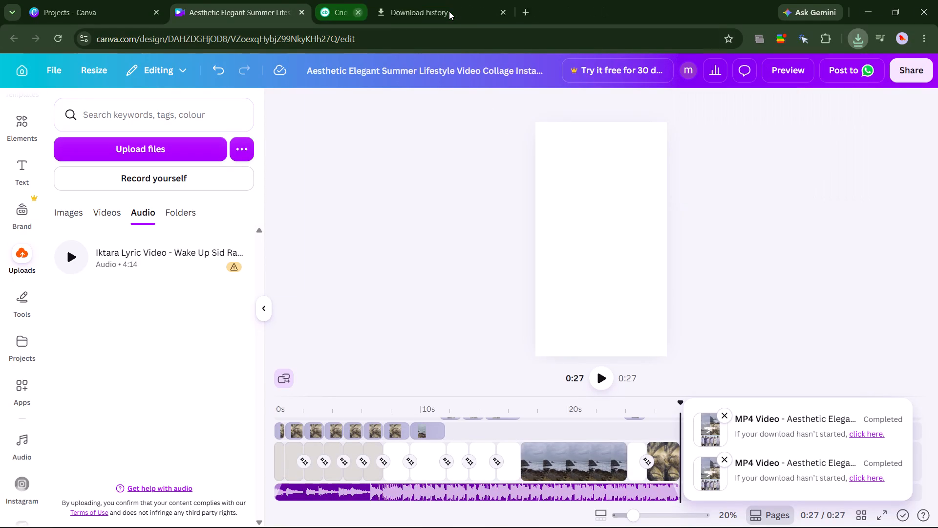
click(449, 11)
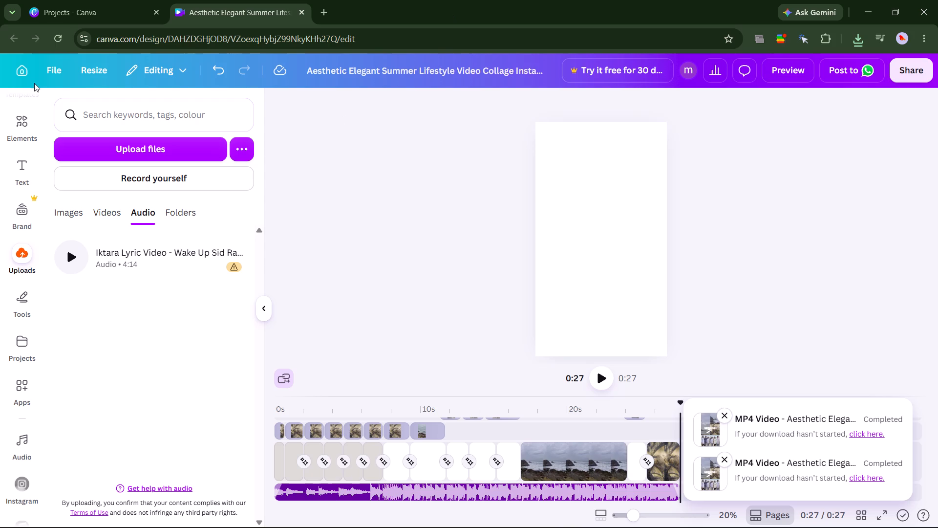
Leave the exported reel design and go to the Canva home page.
click(26, 76)
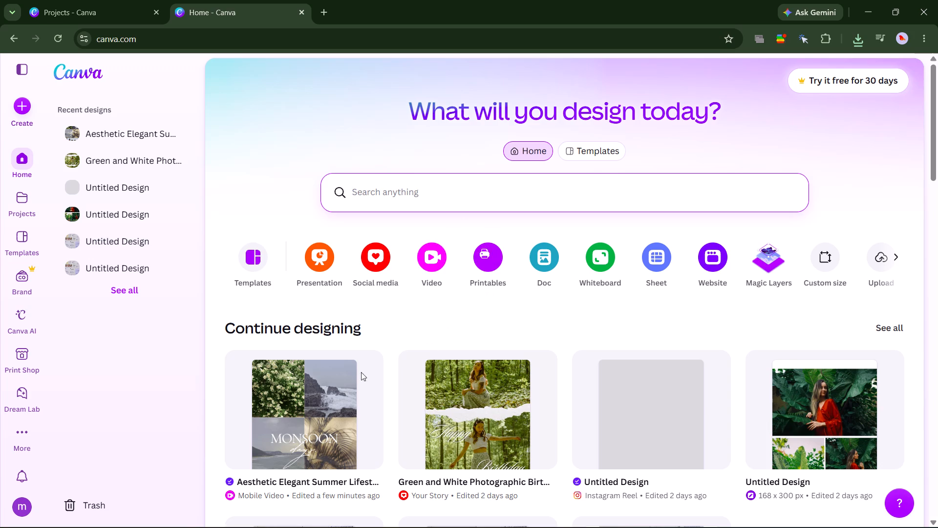
Create a new blank Instagram Reel design from the video formats.
click(440, 281)
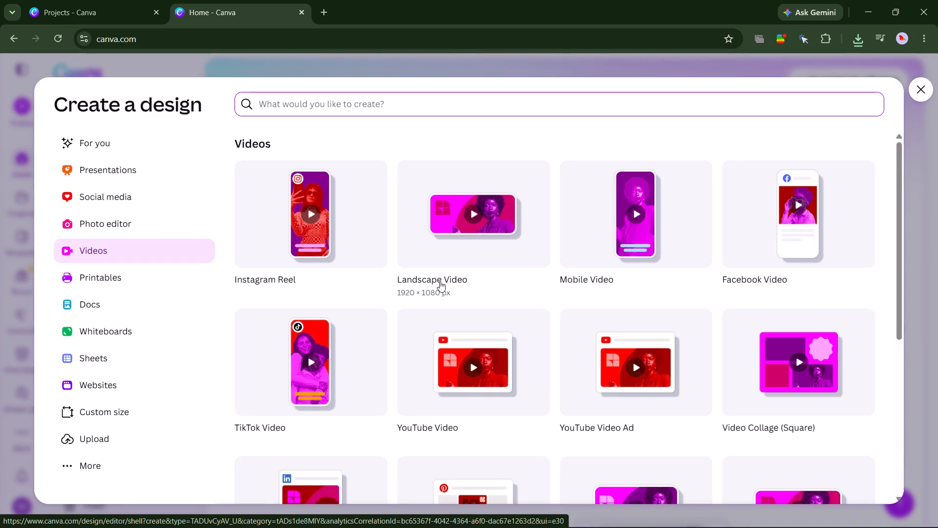
click(300, 258)
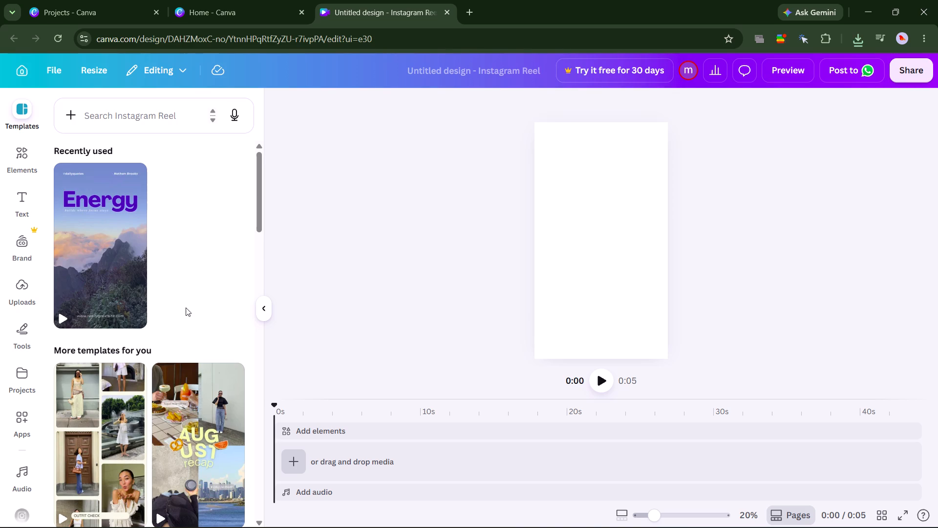
Browse the reel templates and apply the recently used "Energy" motivational quote template to the blank page.
scroll(186, 308, down, 5)
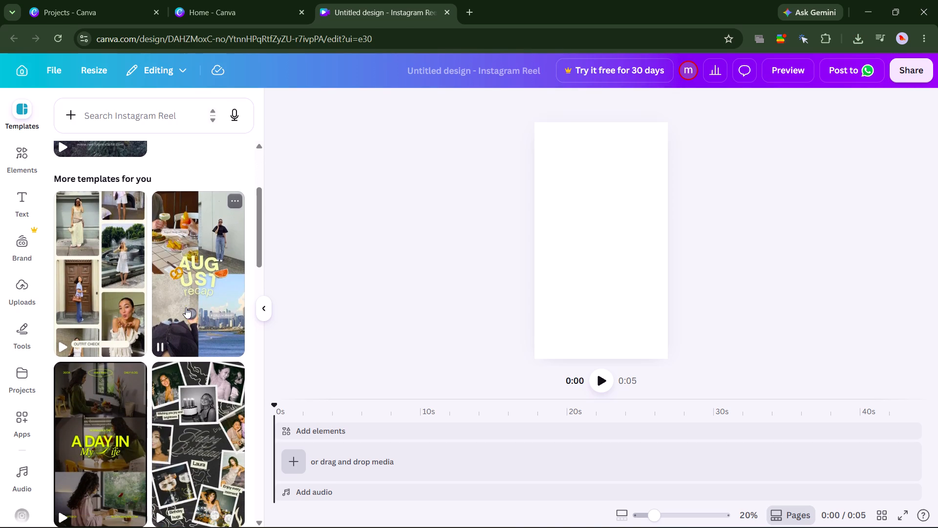
scroll(186, 308, down, 2)
scroll(186, 308, up, 3)
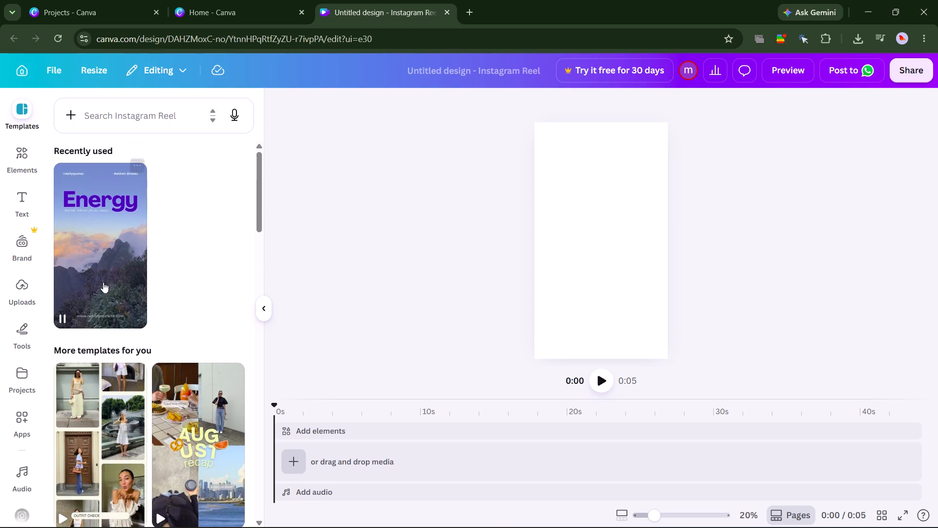
click(99, 280)
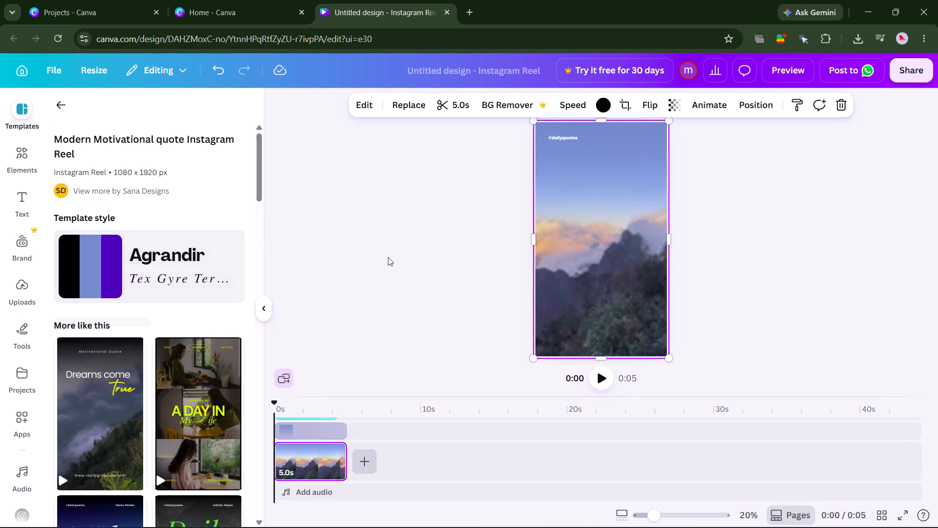
Play the reel through to review the applied template.
click(600, 376)
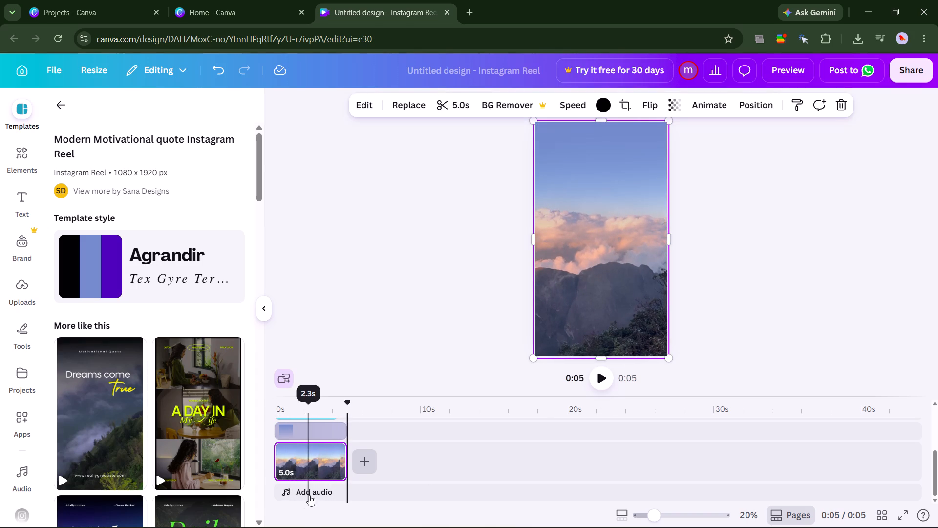
Find the uploaded Iktara Lyric Video audio for the reel's audio track and listen to a preview of it.
click(289, 489)
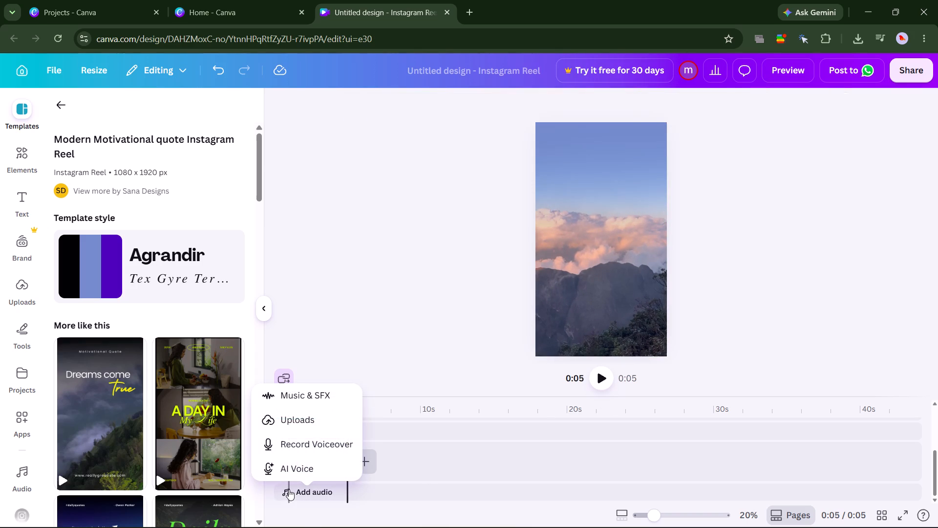
click(298, 418)
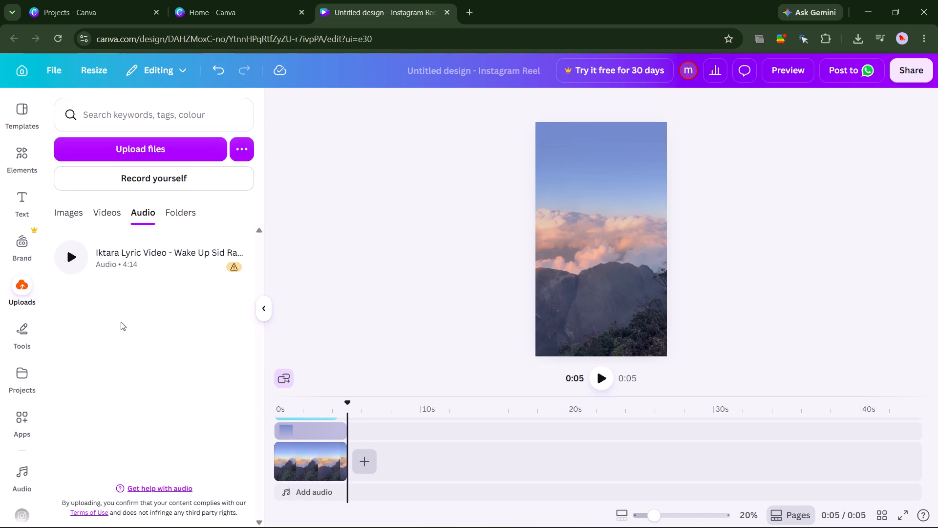
click(68, 251)
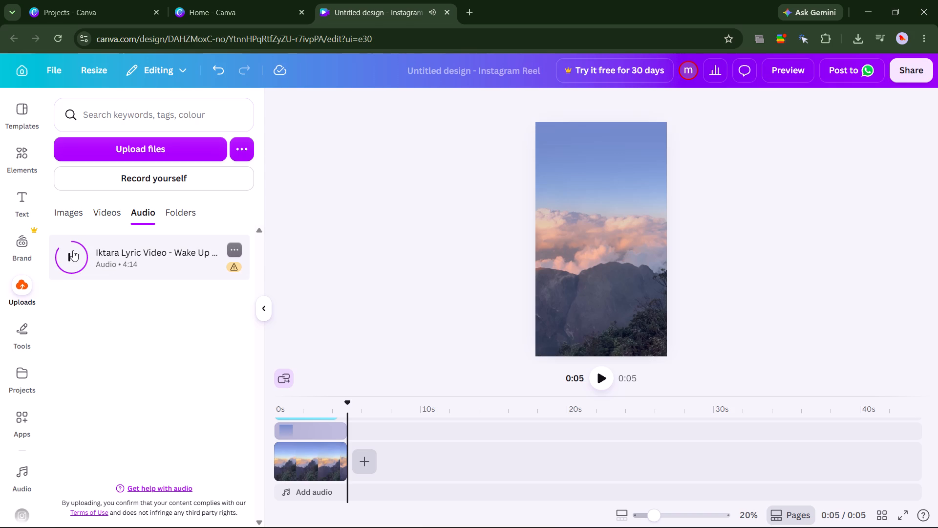
Stop the preview of the uploaded Iktara audio track in the new Instagram reel design.
click(69, 255)
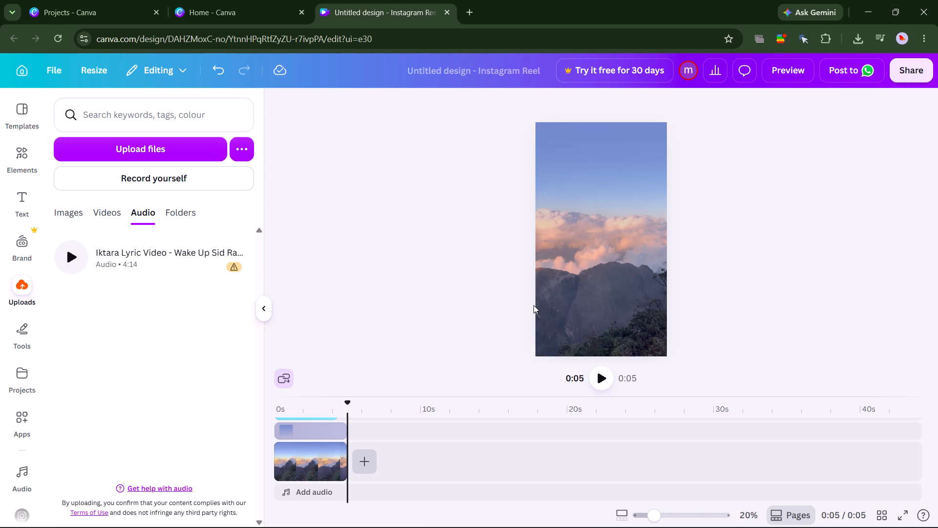
click(588, 302)
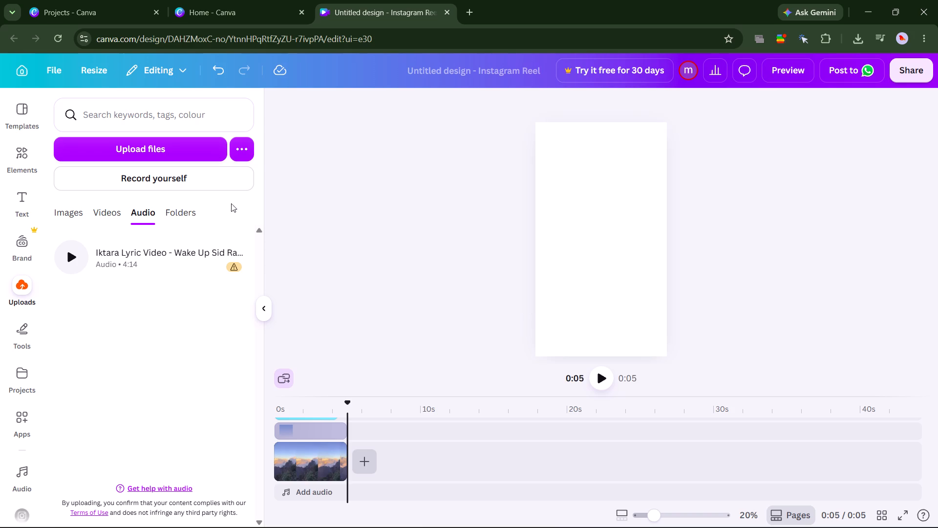
Add the uploaded 14.7 s roadside video to the timeline ahead of the Energy template clip.
click(110, 209)
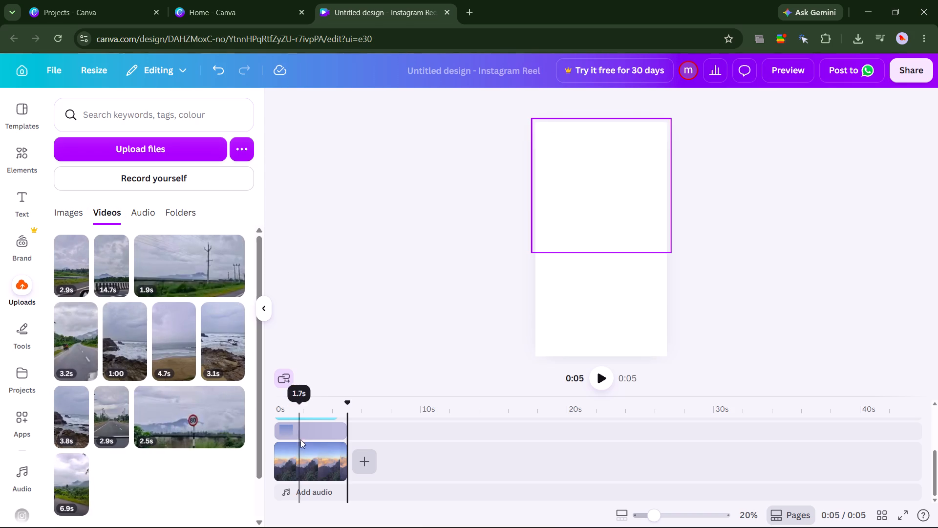
click(304, 459)
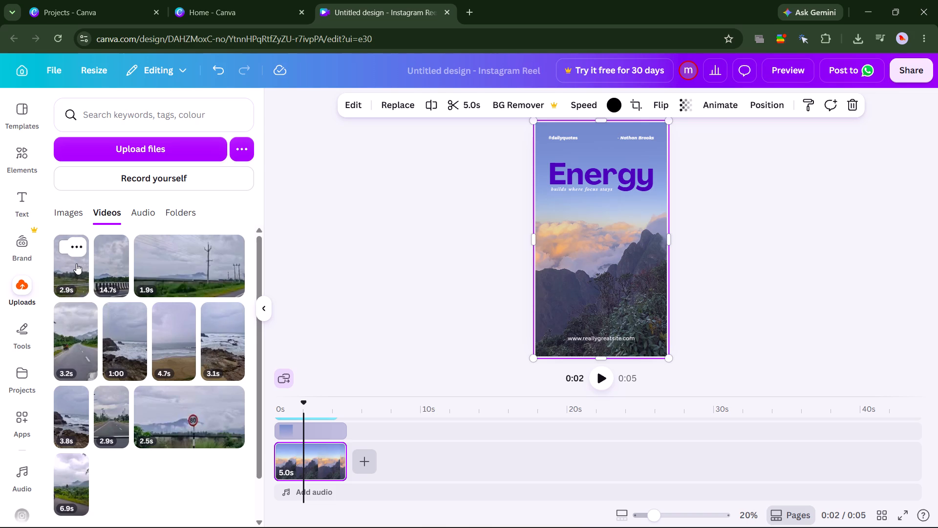
click(115, 268)
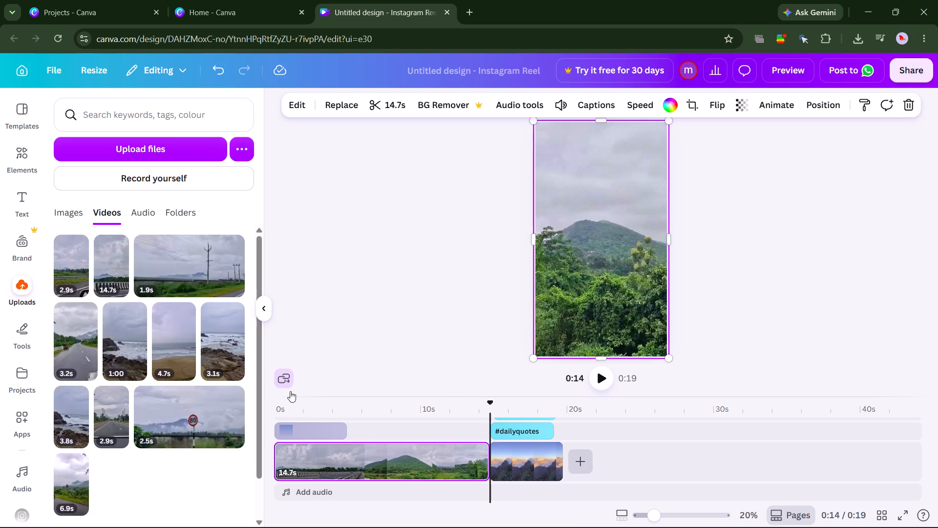
Play the new reel from its beginning to review the added roadside video, pausing at about 9 s.
click(600, 381)
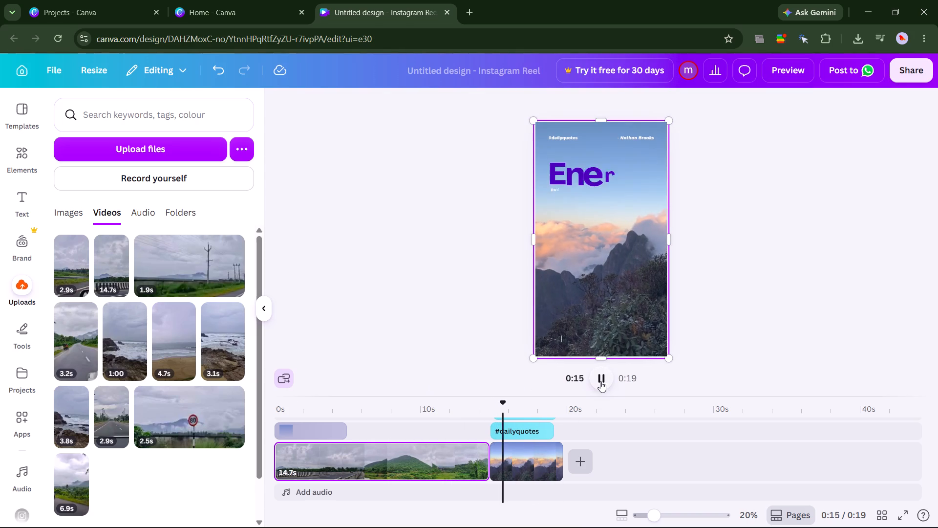
click(276, 464)
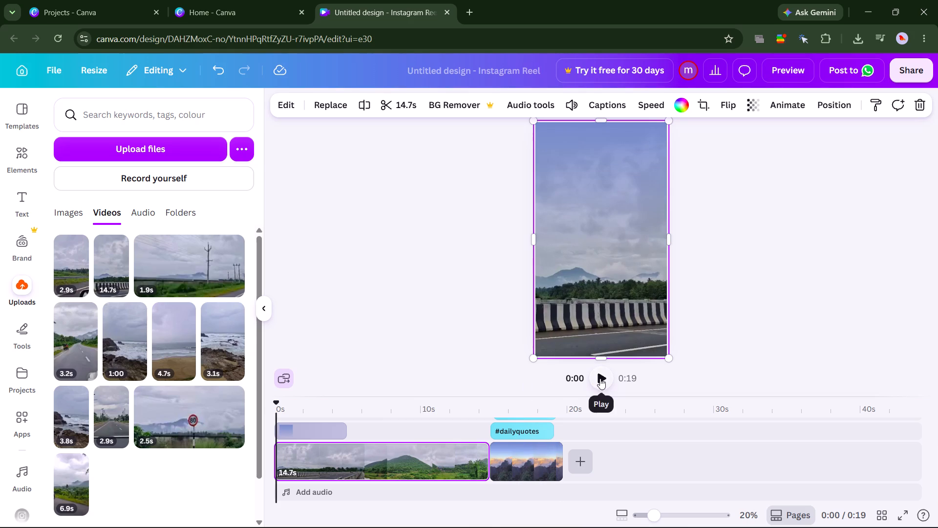
click(600, 378)
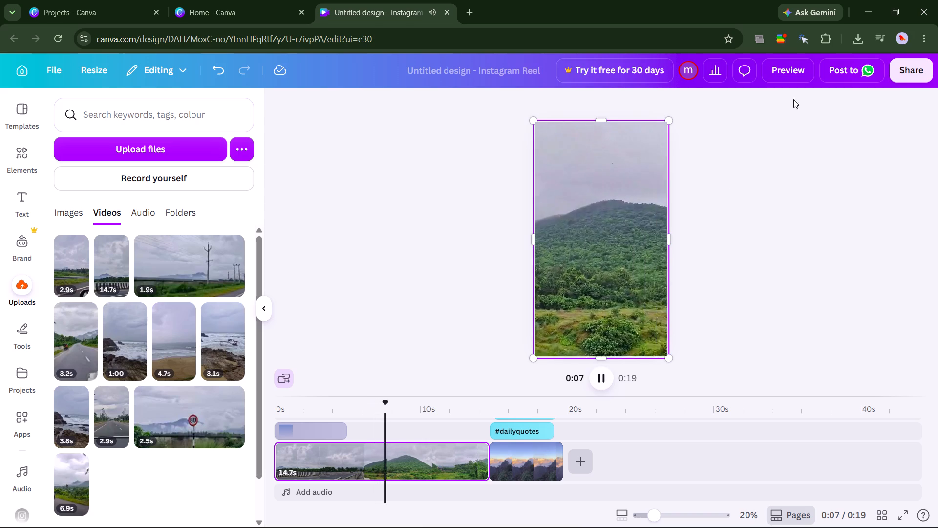
click(597, 387)
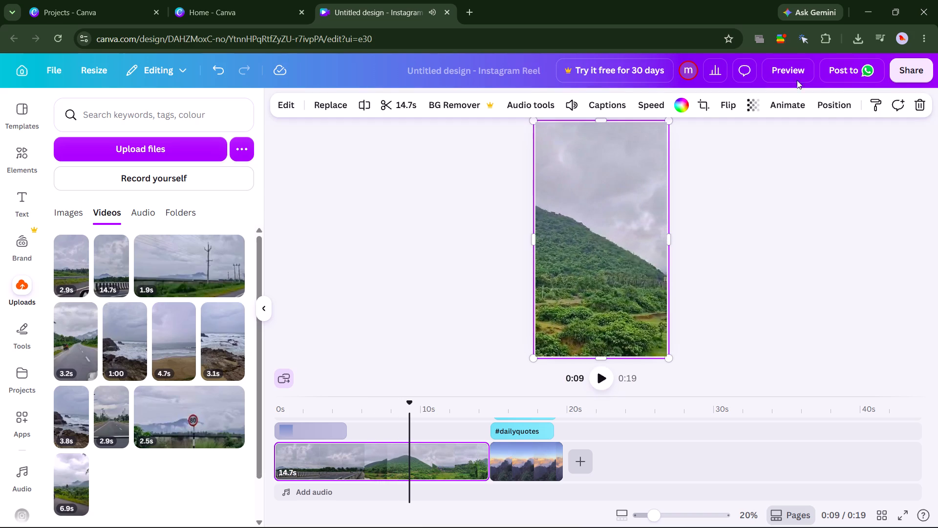
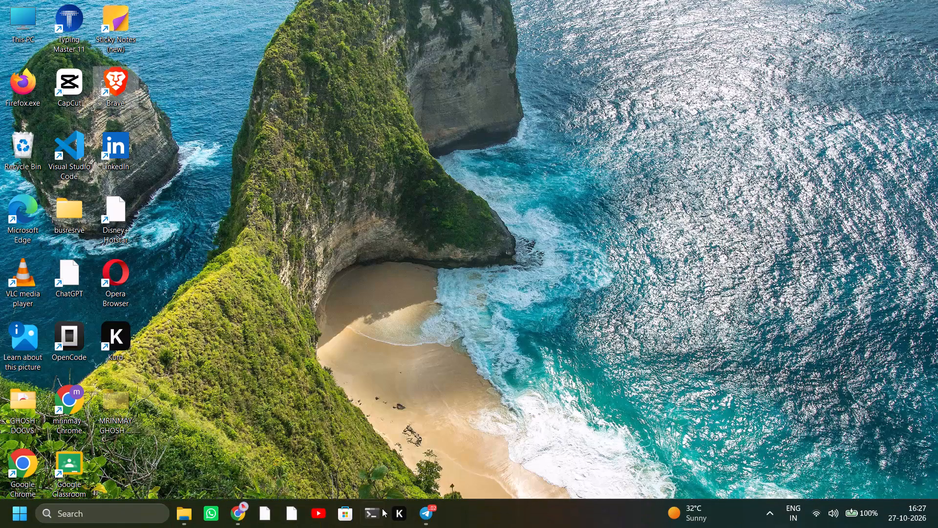
Switch back to the reel design in Chrome and play the rest of it from about 9 s.
click(250, 518)
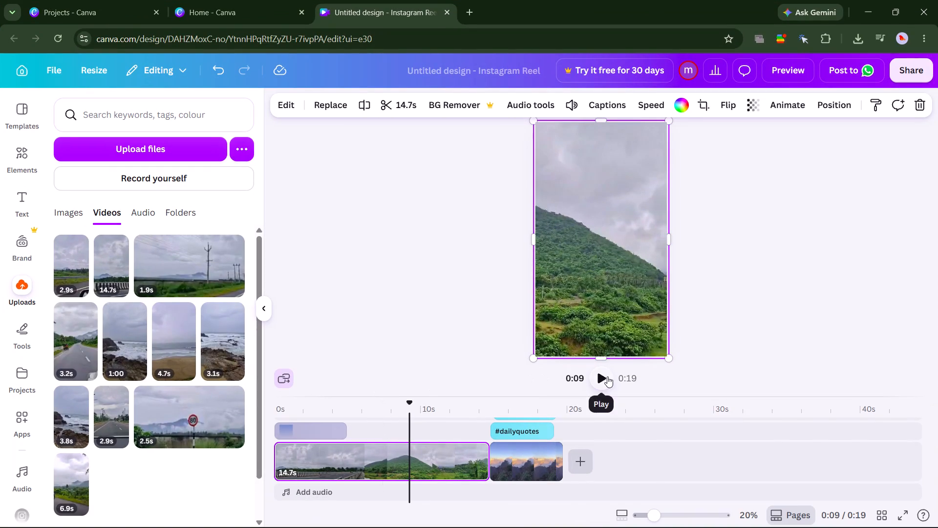
click(607, 376)
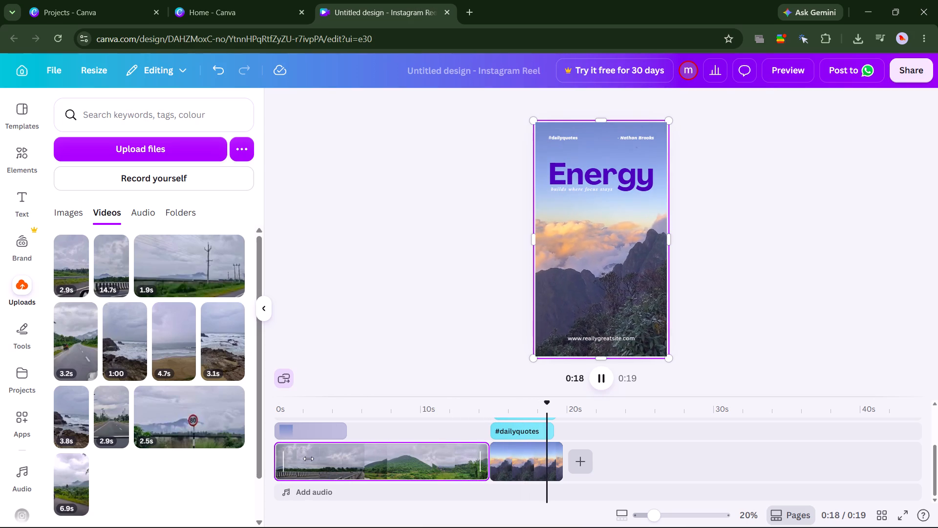
click(622, 275)
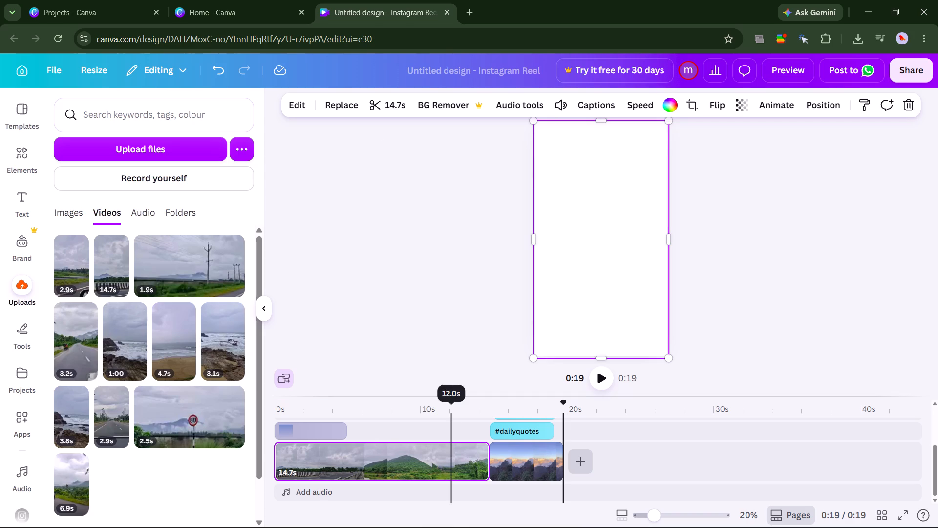
Undo the addition of the 14.7 s roadside video ahead of the Energy template clip.
key(ctrl+z)
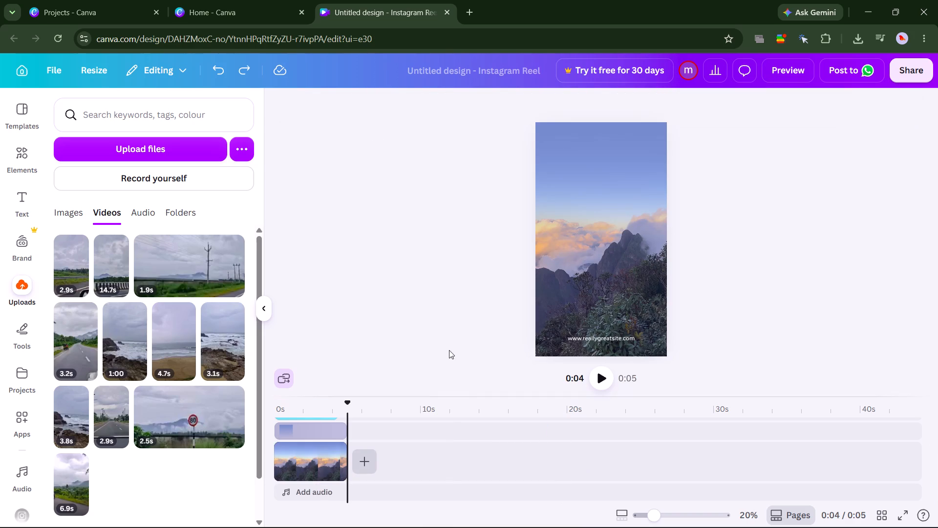
Replace the Energy template's mountain clip with the uploaded 14.7 s roadside video and play the result.
click(573, 312)
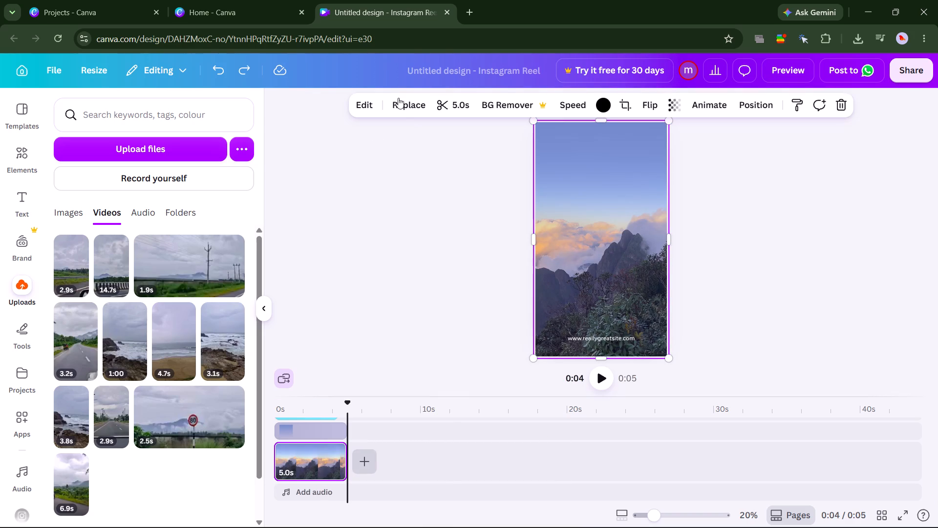
click(403, 104)
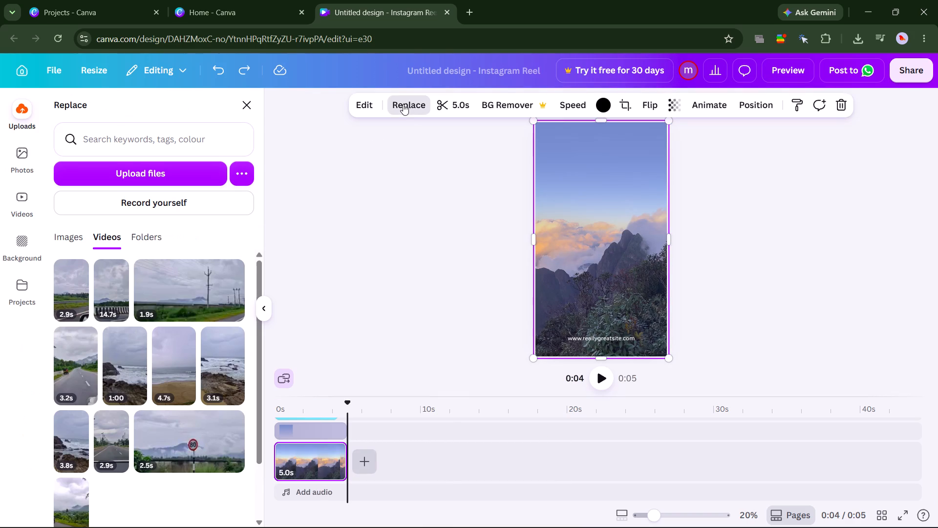
click(112, 297)
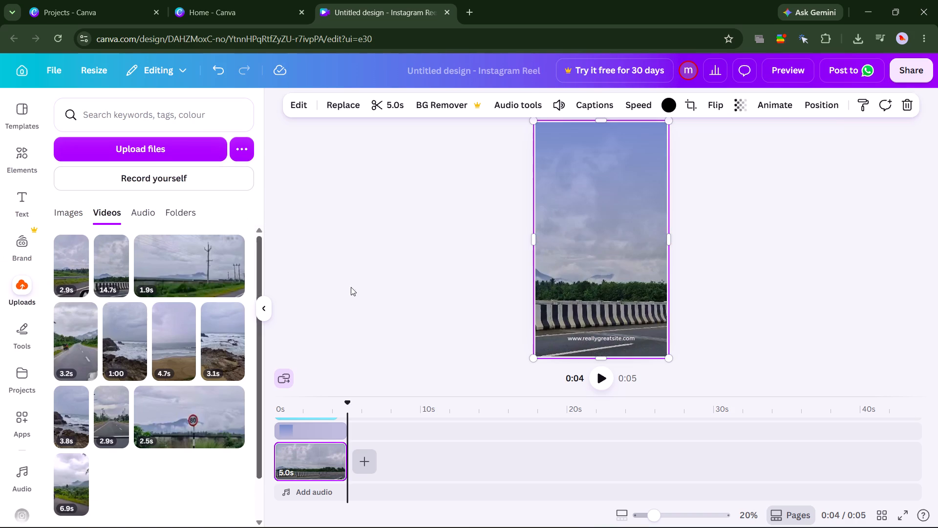
click(601, 382)
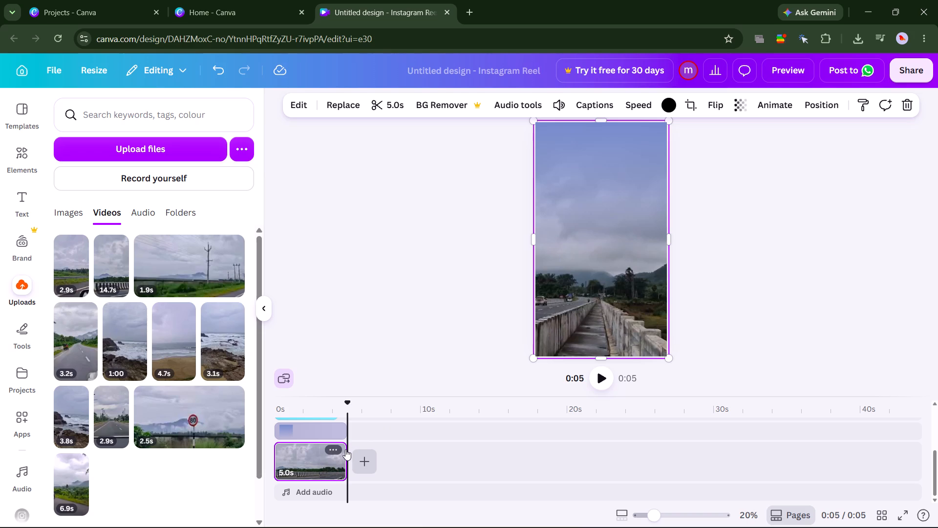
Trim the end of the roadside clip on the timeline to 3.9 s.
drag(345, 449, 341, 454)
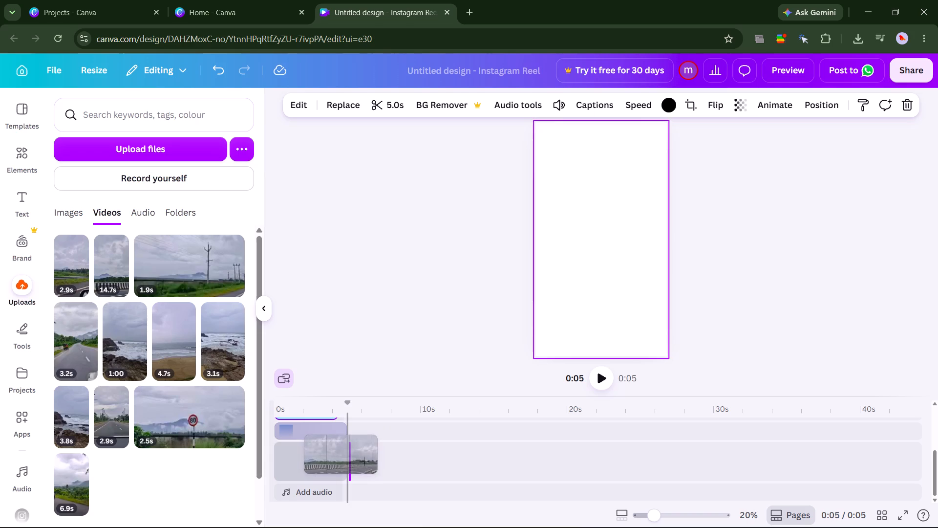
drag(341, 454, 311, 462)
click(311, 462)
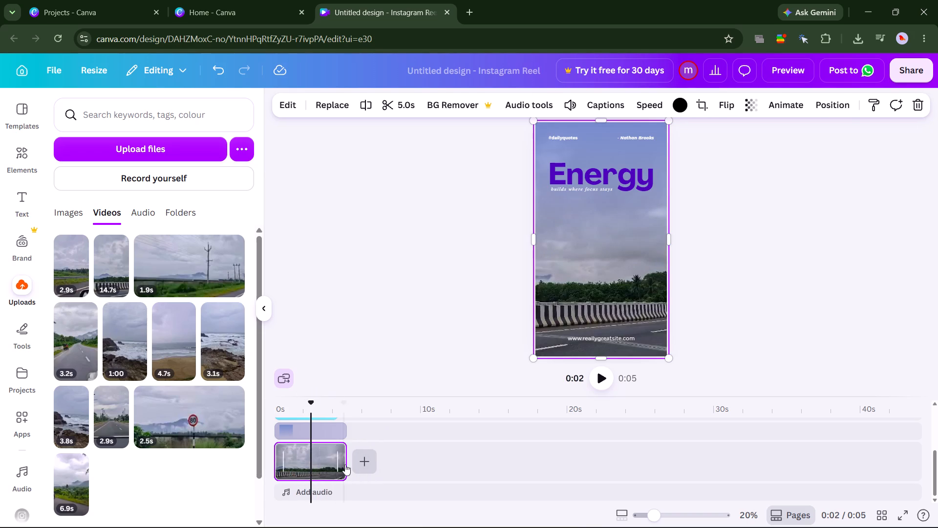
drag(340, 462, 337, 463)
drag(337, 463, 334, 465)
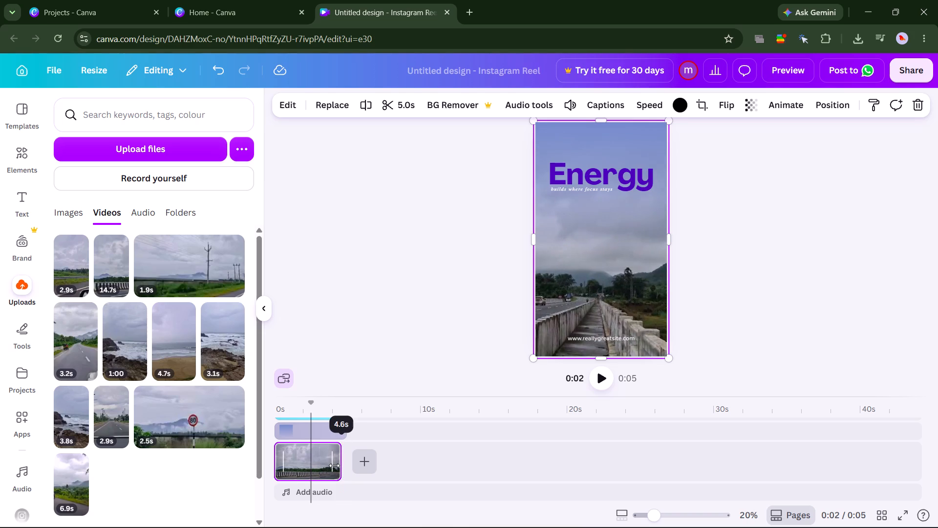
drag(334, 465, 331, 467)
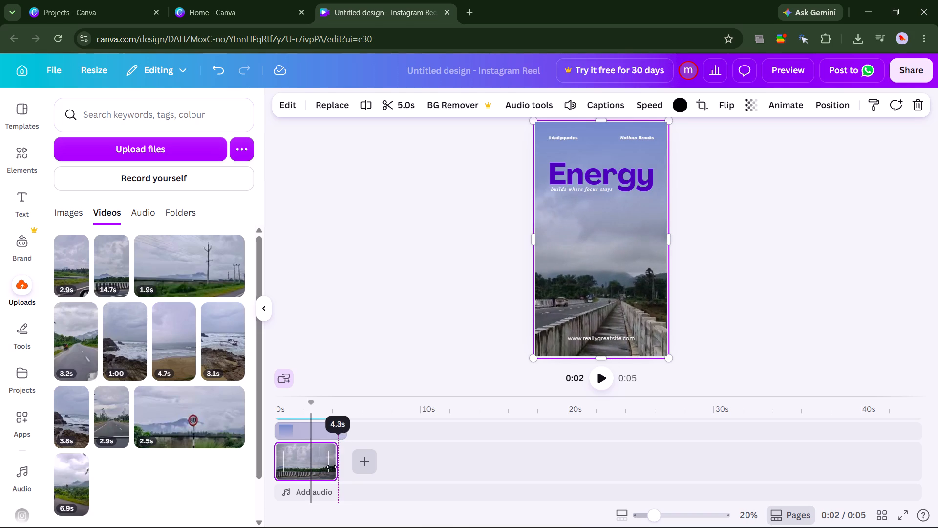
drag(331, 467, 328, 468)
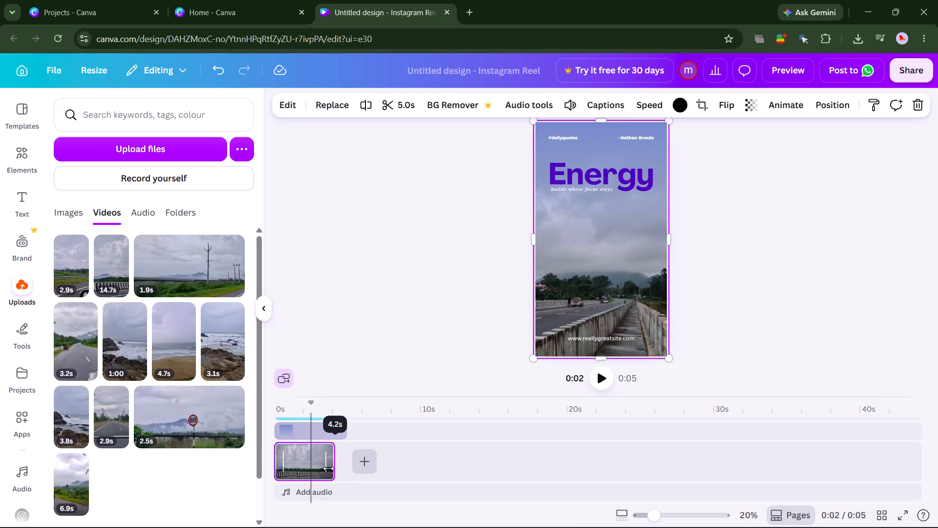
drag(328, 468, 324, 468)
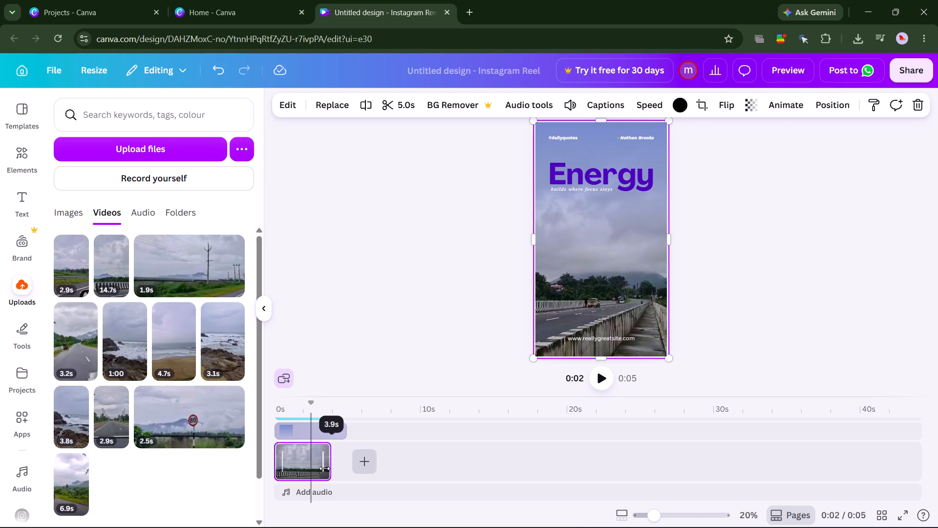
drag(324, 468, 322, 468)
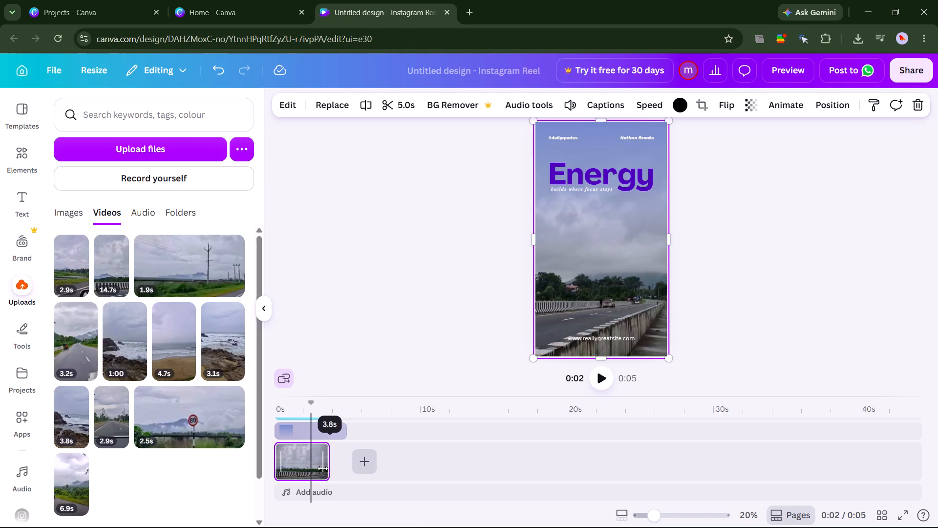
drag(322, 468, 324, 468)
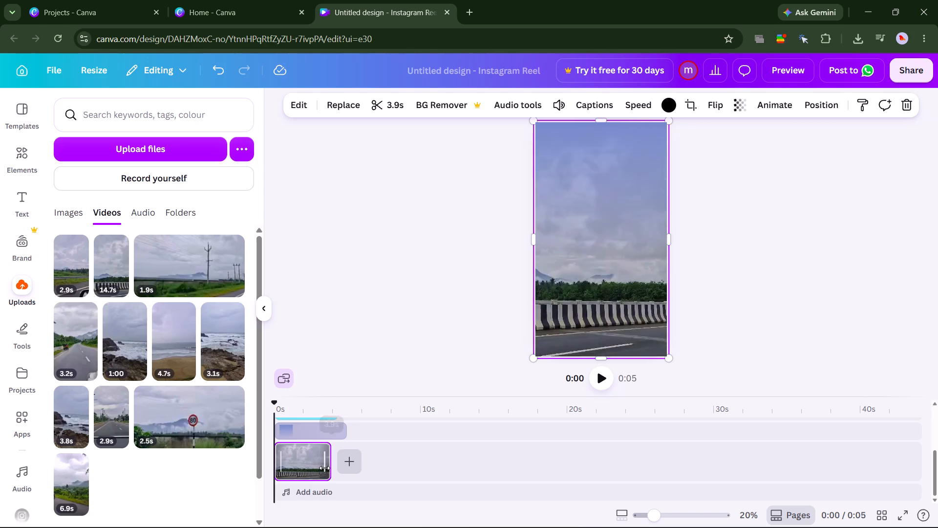
Play the reel through and extend the end of the roadside clip to 4.6 s.
click(603, 384)
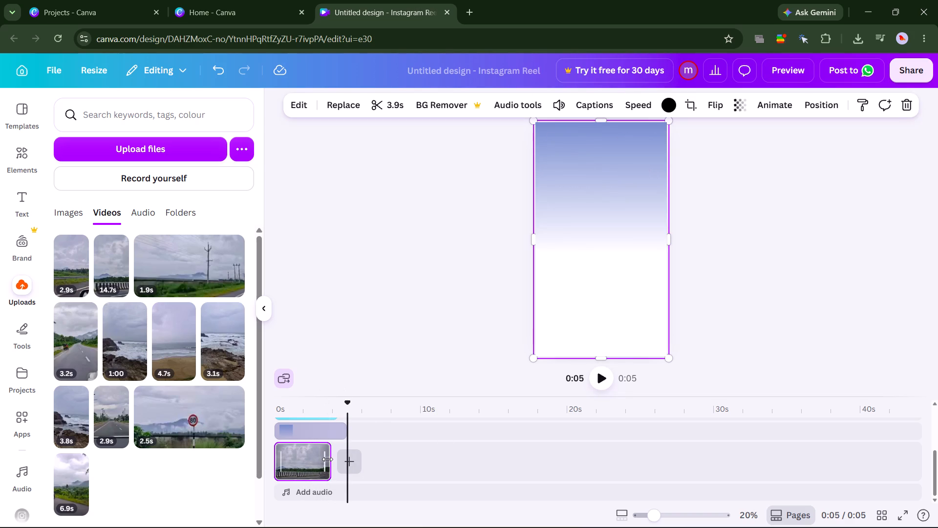
drag(327, 459, 338, 461)
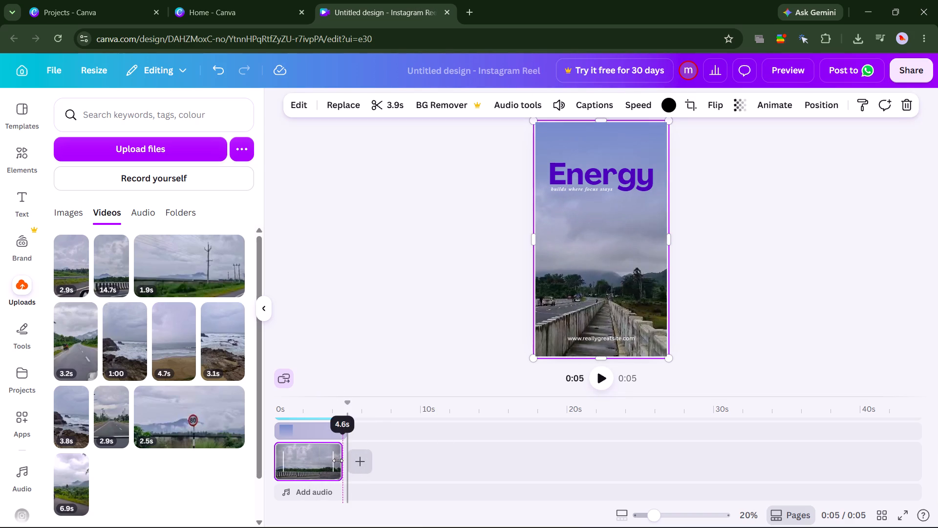
drag(338, 461, 339, 462)
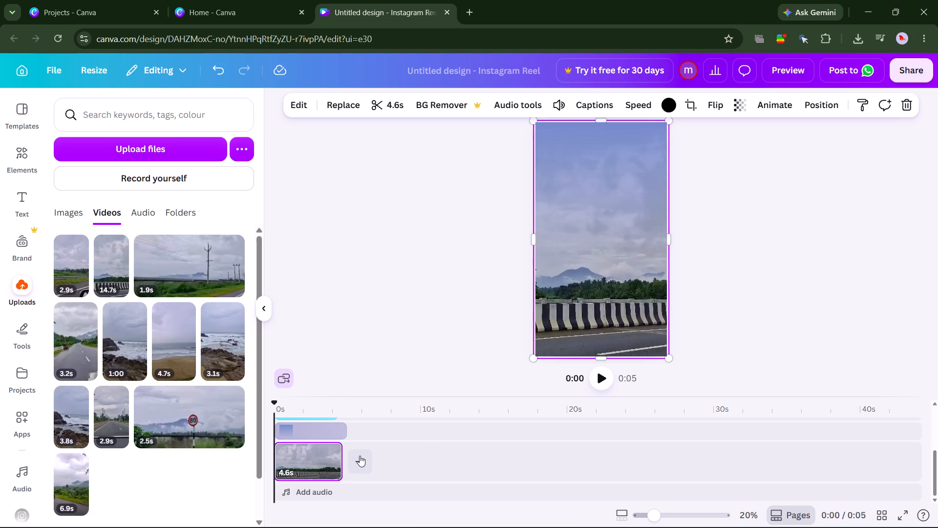
click(347, 460)
click(347, 460)
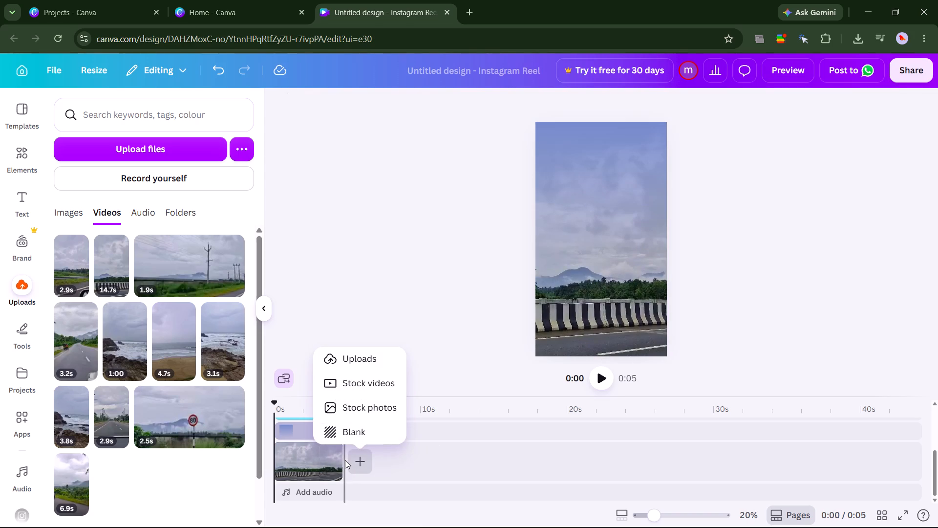
drag(356, 462, 344, 463)
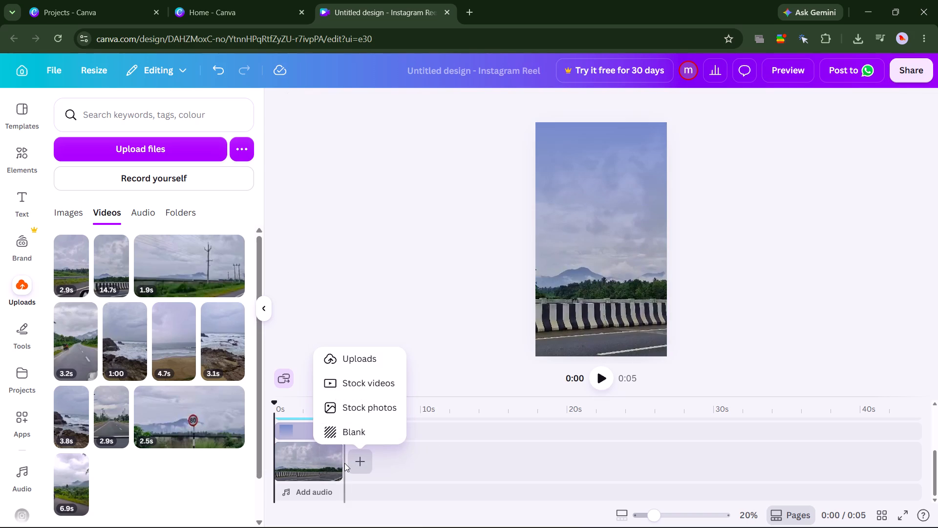
click(344, 463)
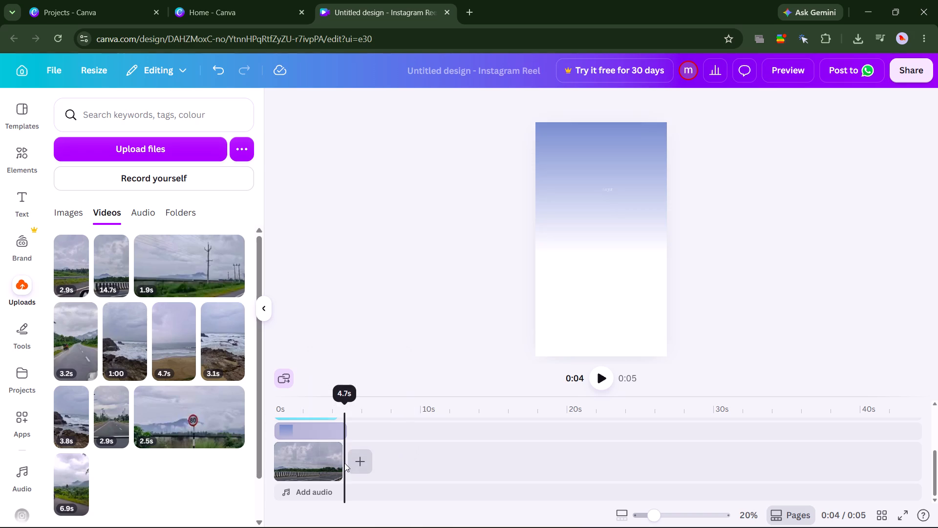
Shorten the blue gradient overlay on the timeline to 4.7 s.
click(339, 426)
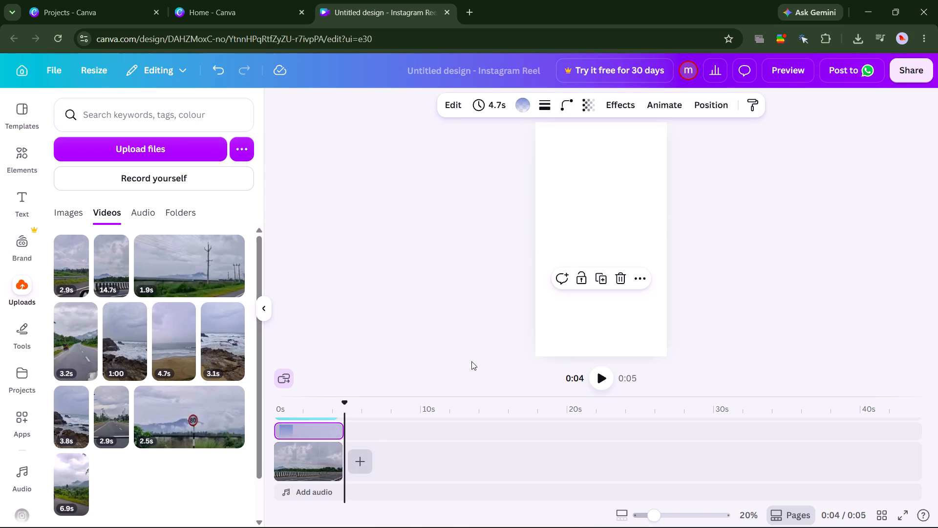
Look over the text layers on the timeline and play the reel from its beginning to check the layer timings.
scroll(410, 460, up, 1)
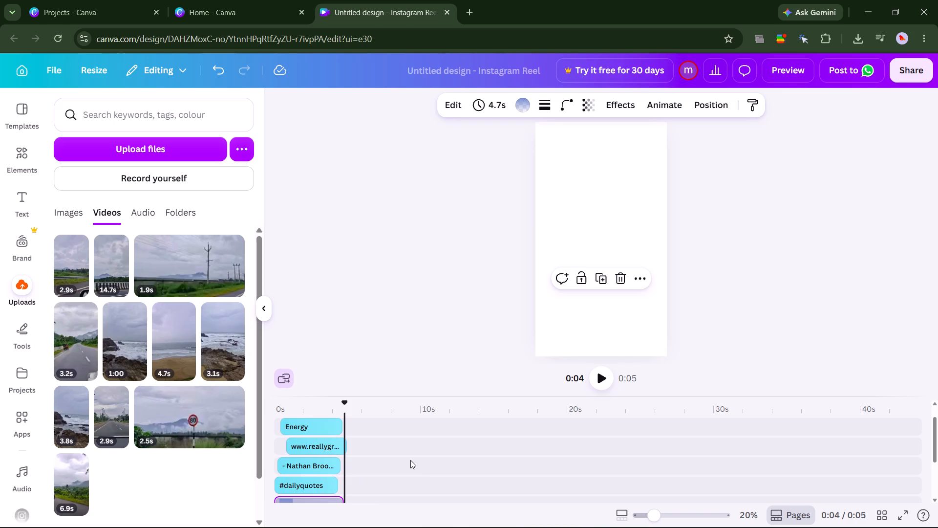
scroll(410, 460, up, 1)
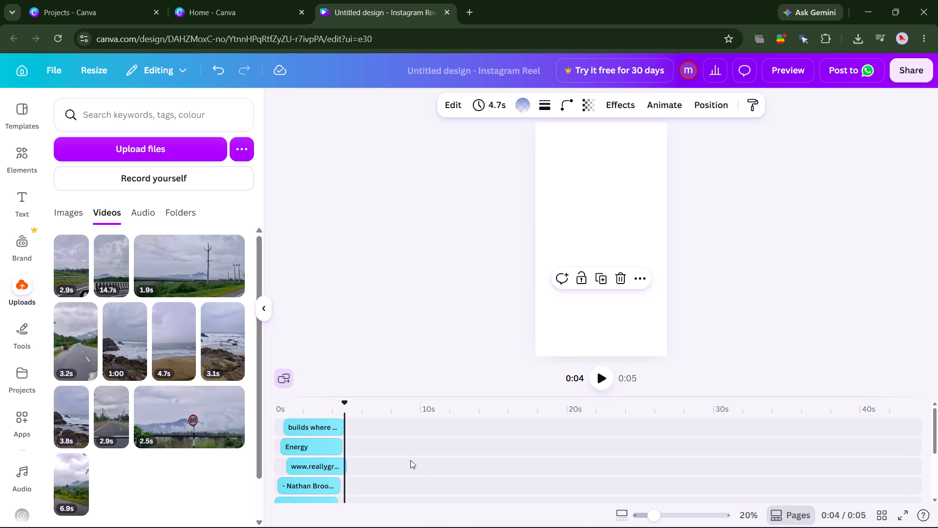
scroll(410, 460, down, 1)
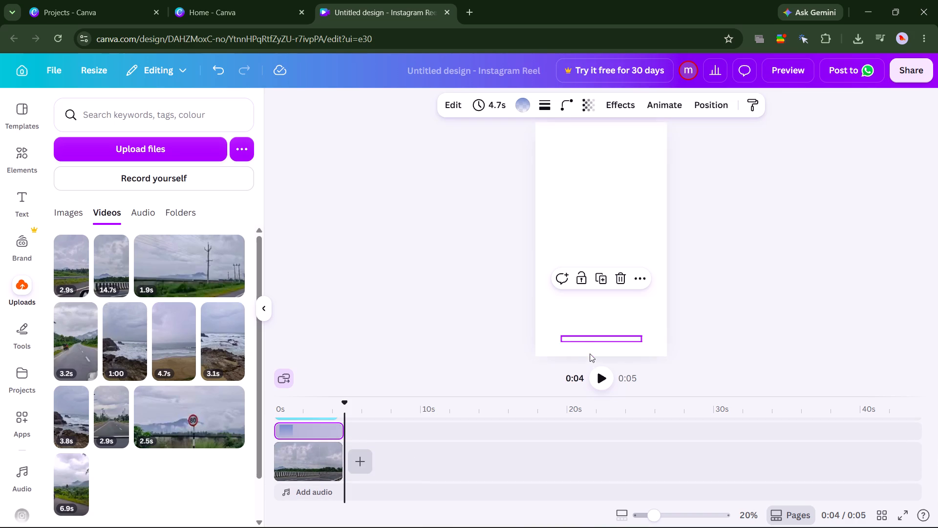
click(595, 374)
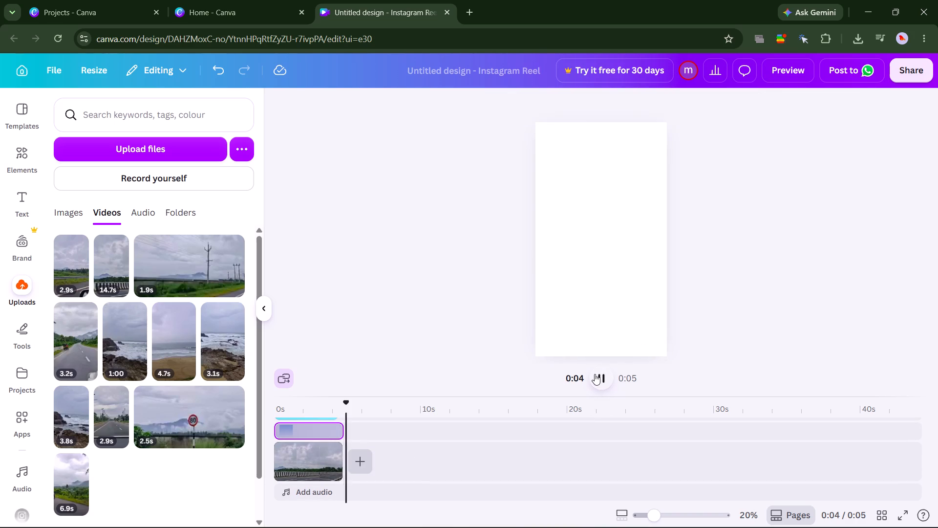
click(276, 446)
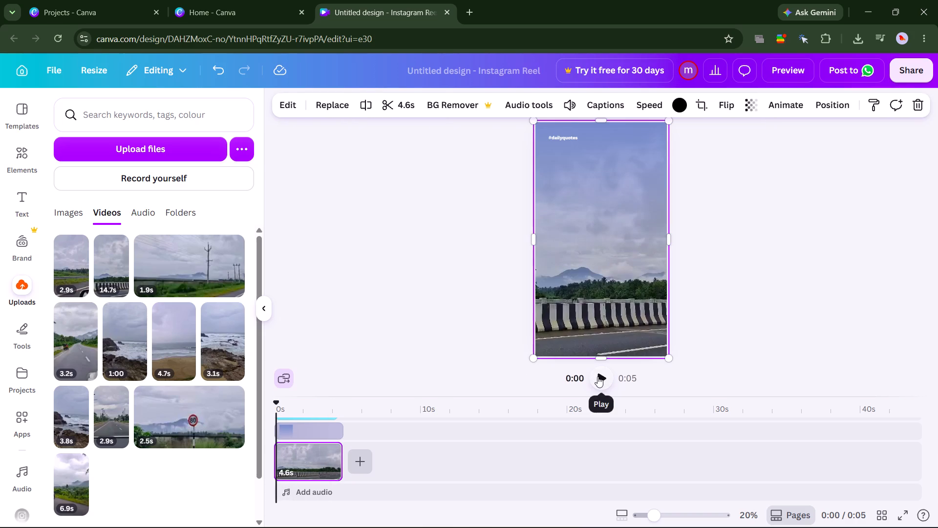
click(597, 376)
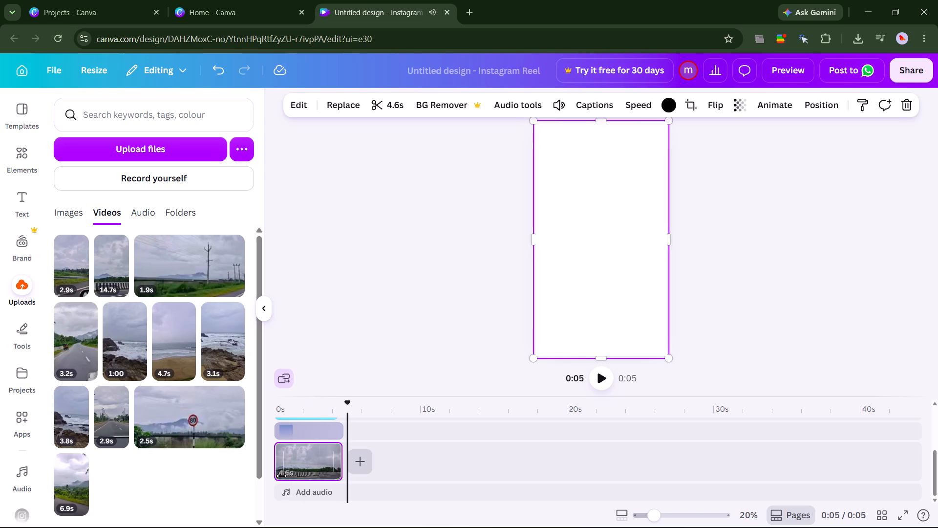
Replace the author name in the reel's upper text line with "mrinmay".
scroll(322, 421, up, 2)
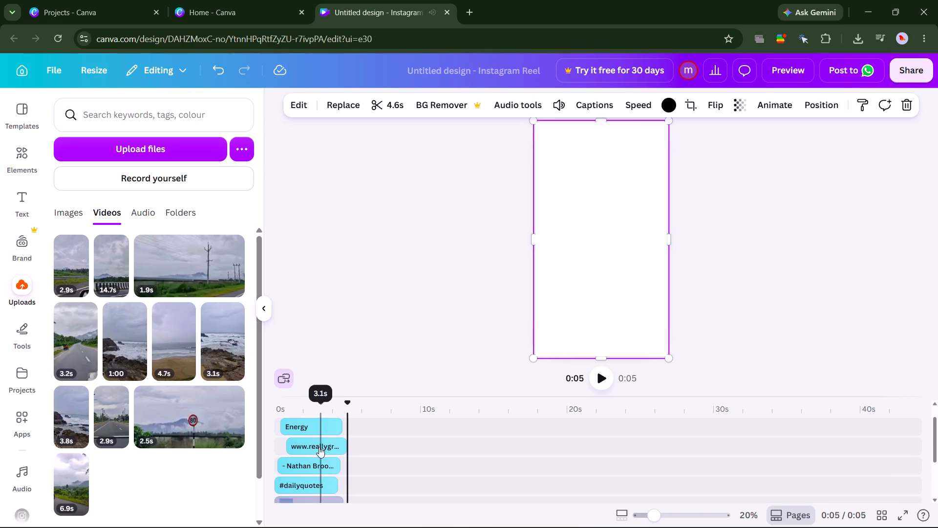
click(309, 470)
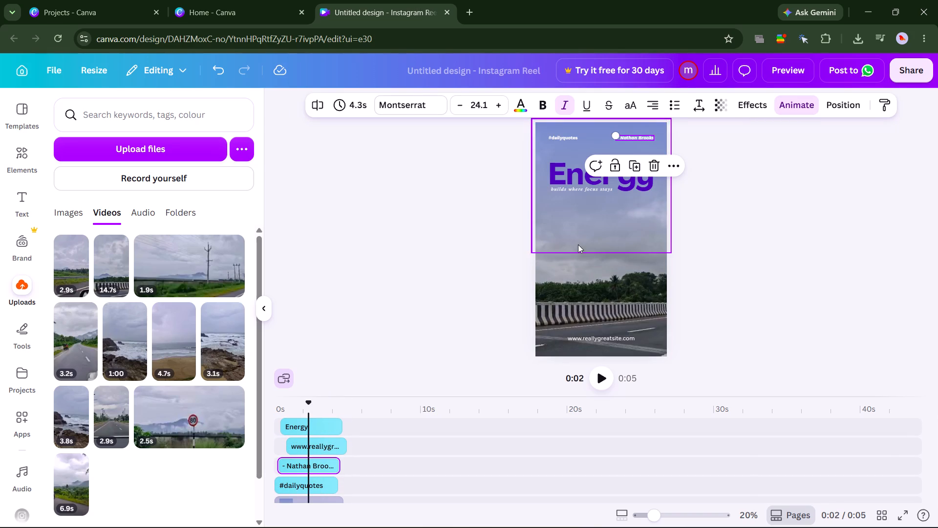
click(653, 136)
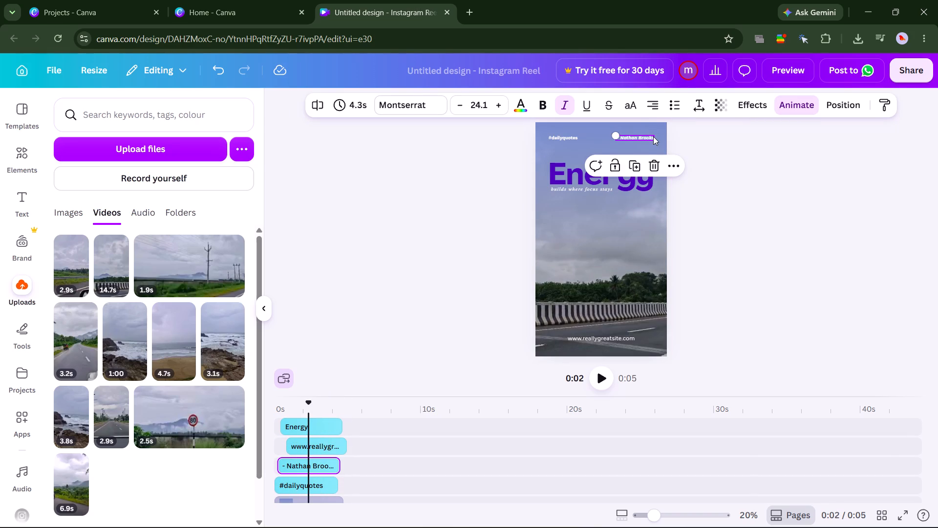
key(BackSpace)
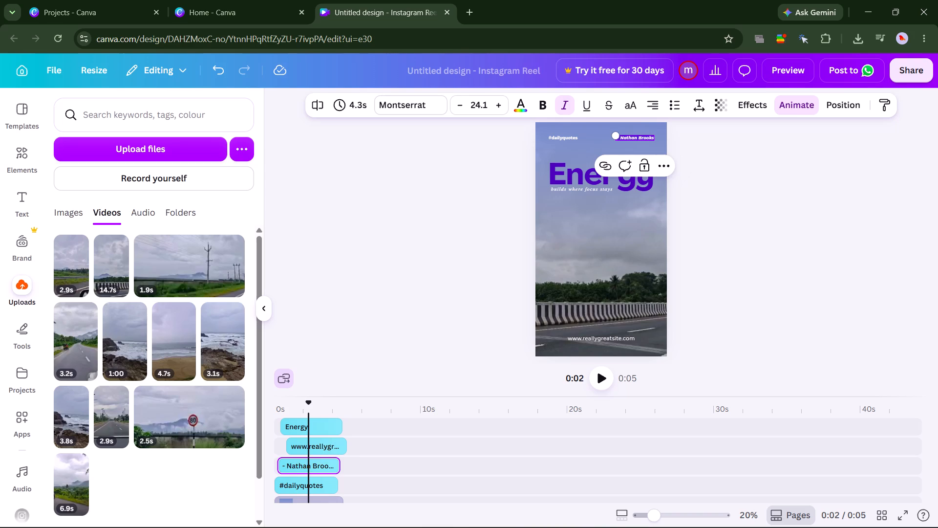
key(m)
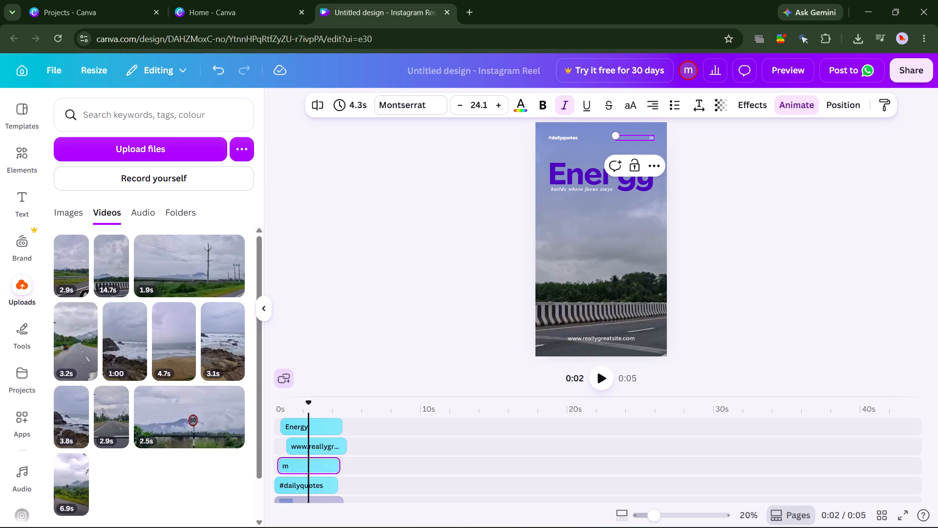
text(rinm)
text(ay)
click(671, 172)
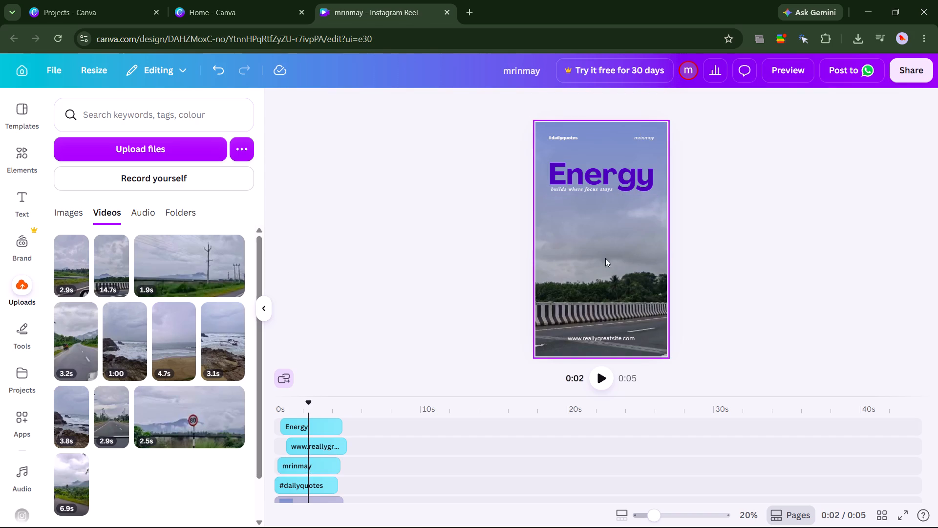
click(576, 345)
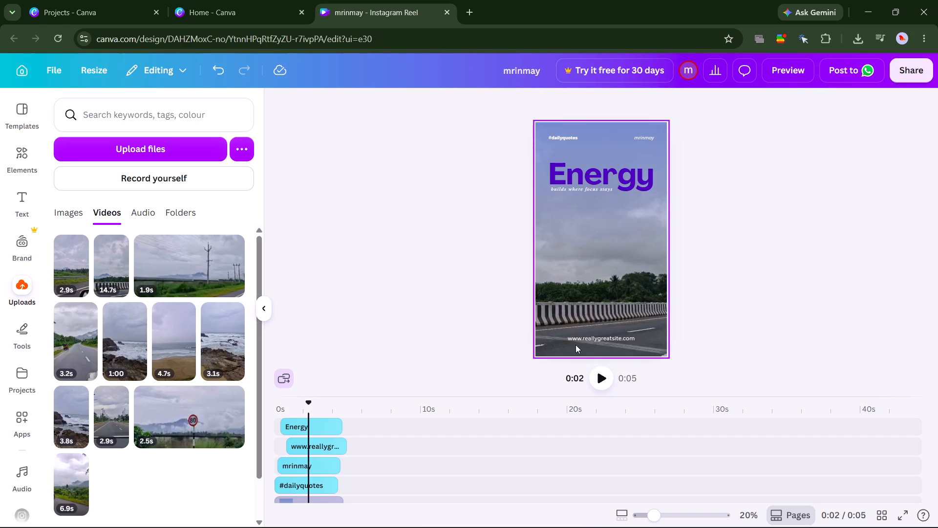
click(581, 339)
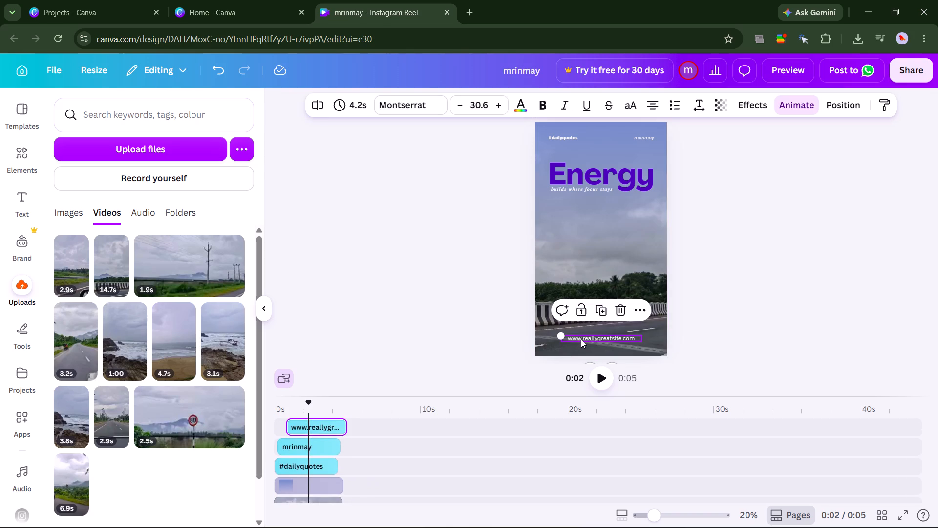
click(621, 310)
Lower the roadside clip's audio volume to 3.
click(607, 302)
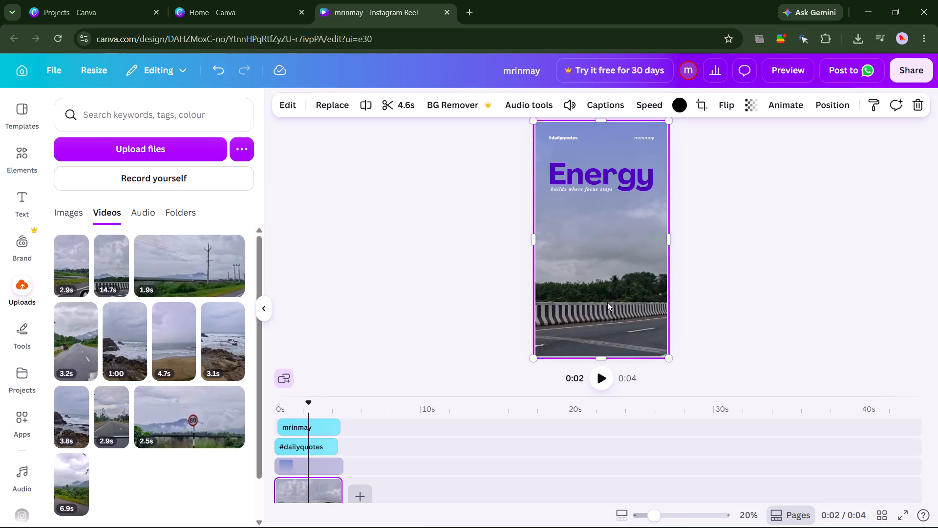
click(566, 107)
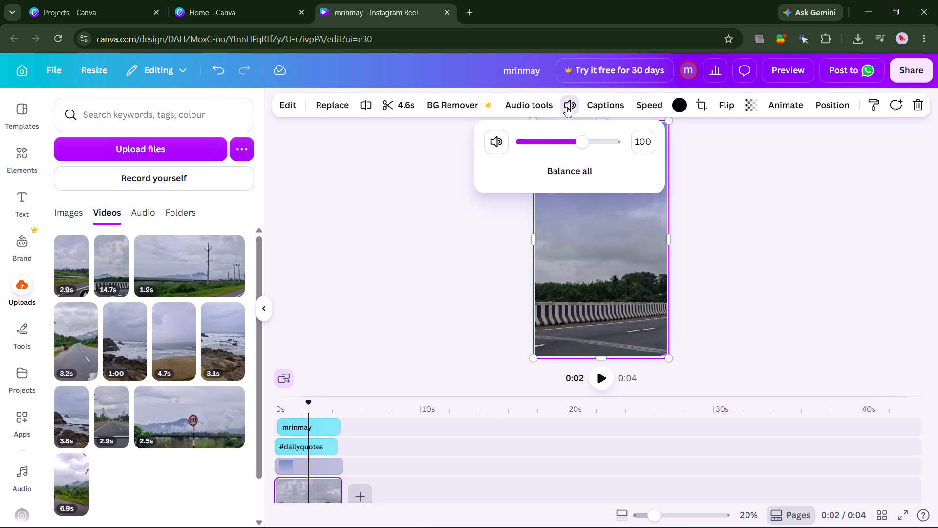
click(527, 143)
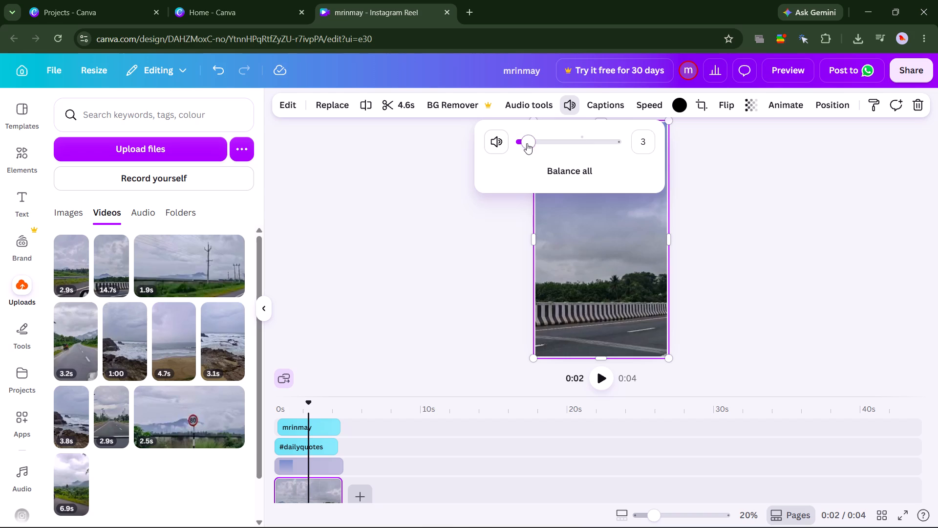
click(498, 224)
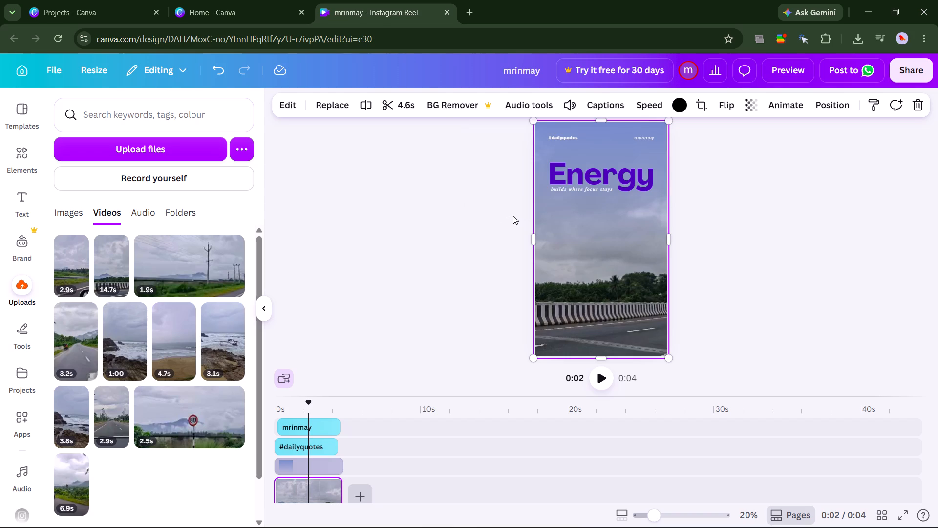
click(513, 215)
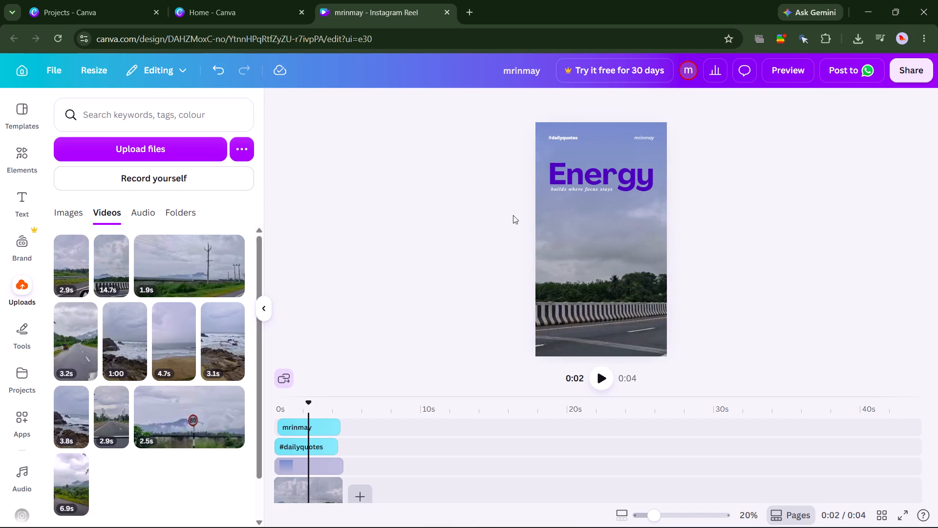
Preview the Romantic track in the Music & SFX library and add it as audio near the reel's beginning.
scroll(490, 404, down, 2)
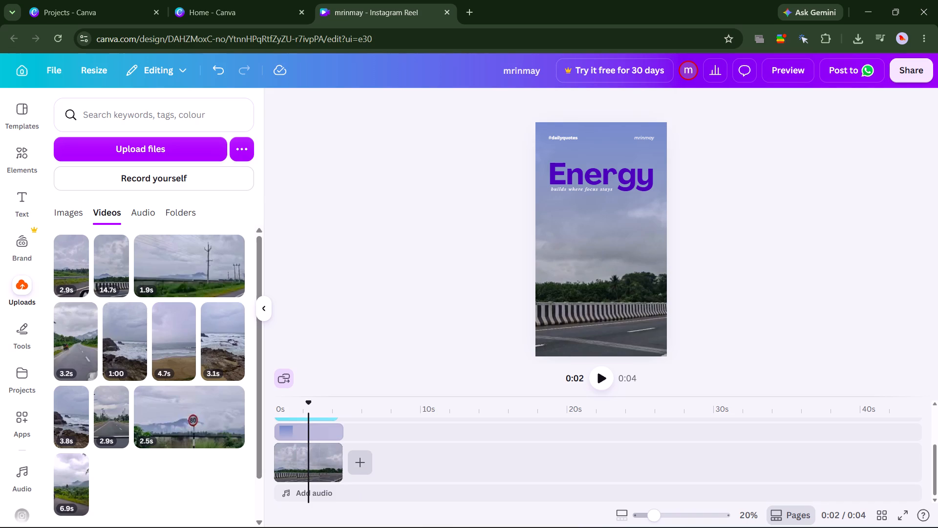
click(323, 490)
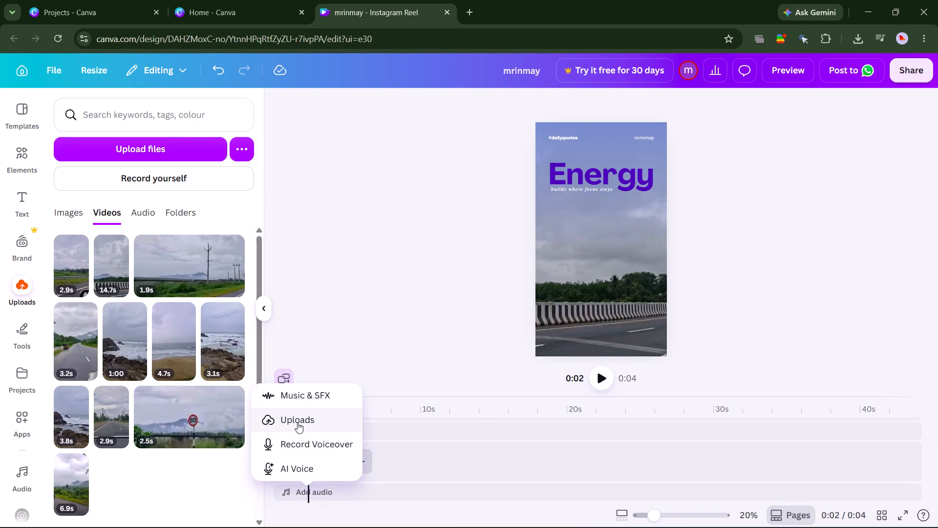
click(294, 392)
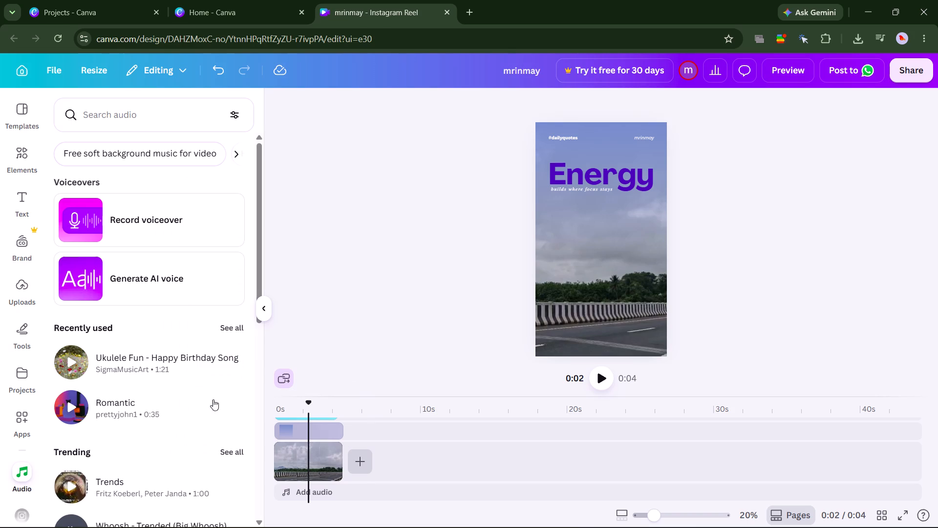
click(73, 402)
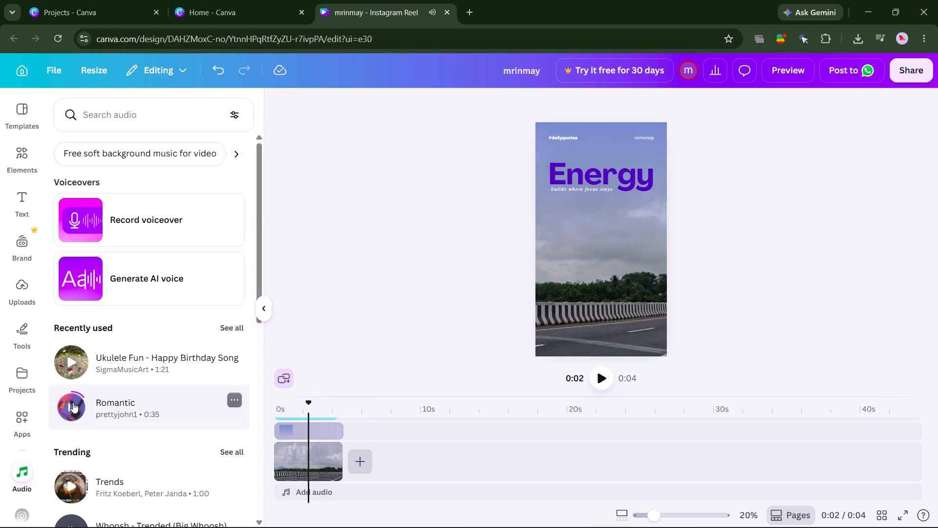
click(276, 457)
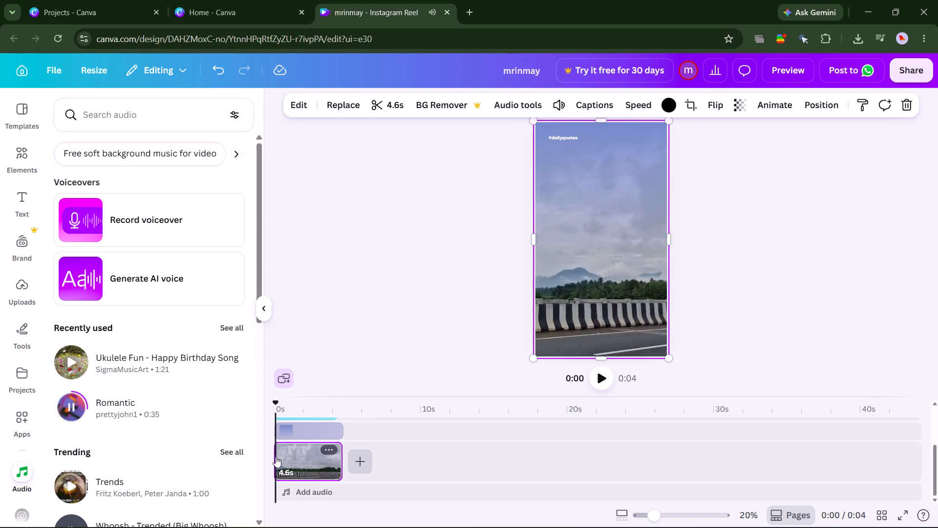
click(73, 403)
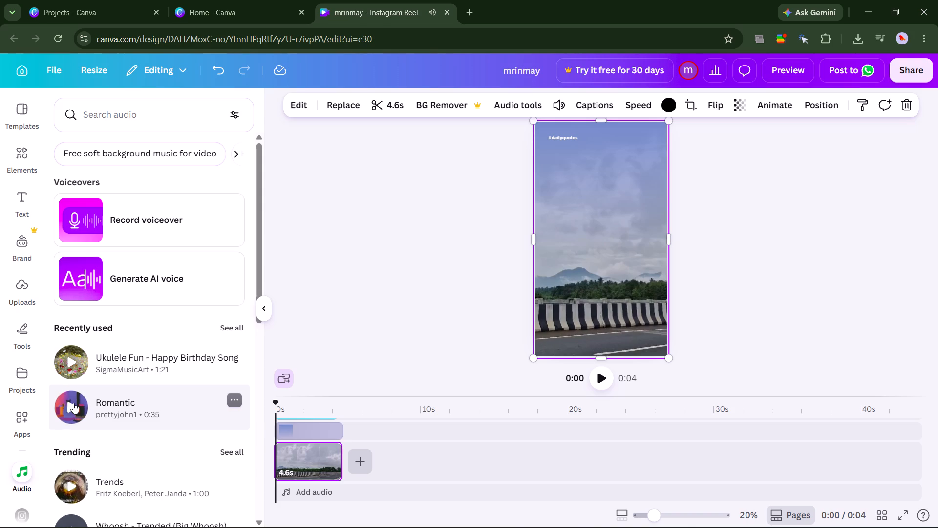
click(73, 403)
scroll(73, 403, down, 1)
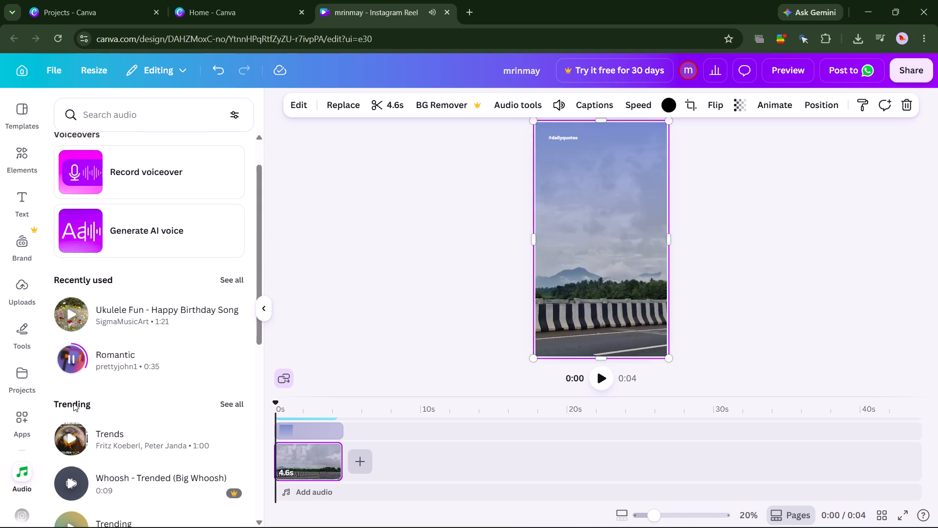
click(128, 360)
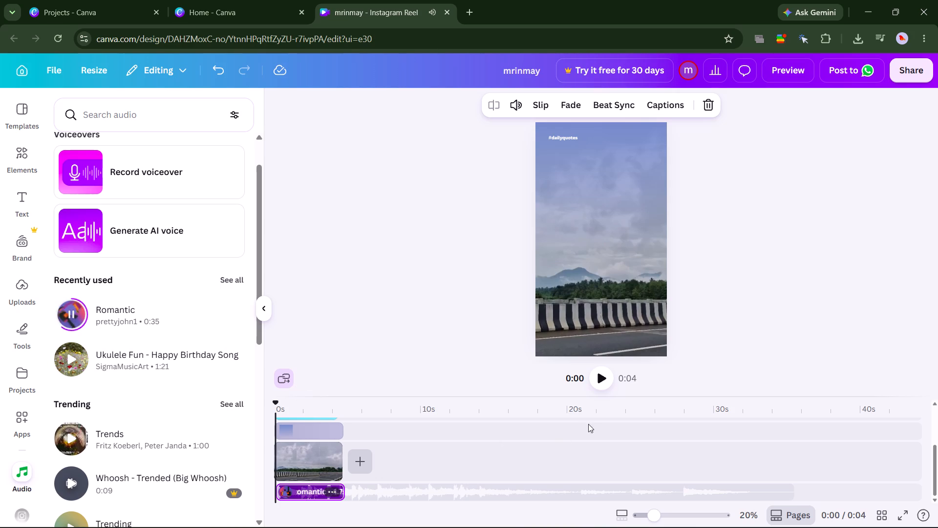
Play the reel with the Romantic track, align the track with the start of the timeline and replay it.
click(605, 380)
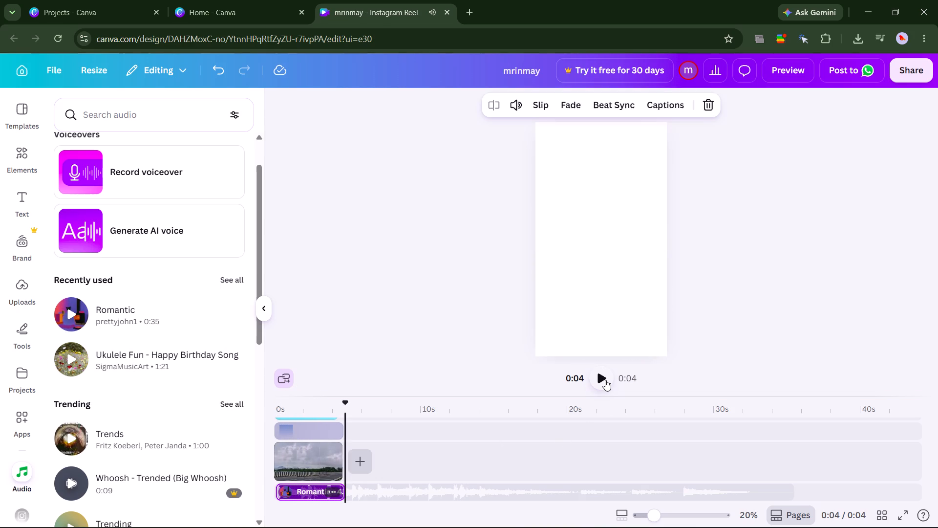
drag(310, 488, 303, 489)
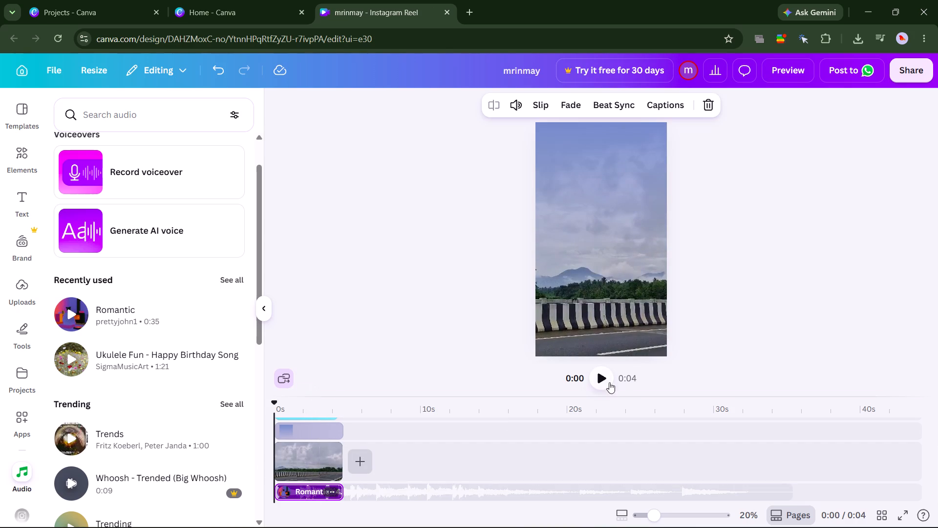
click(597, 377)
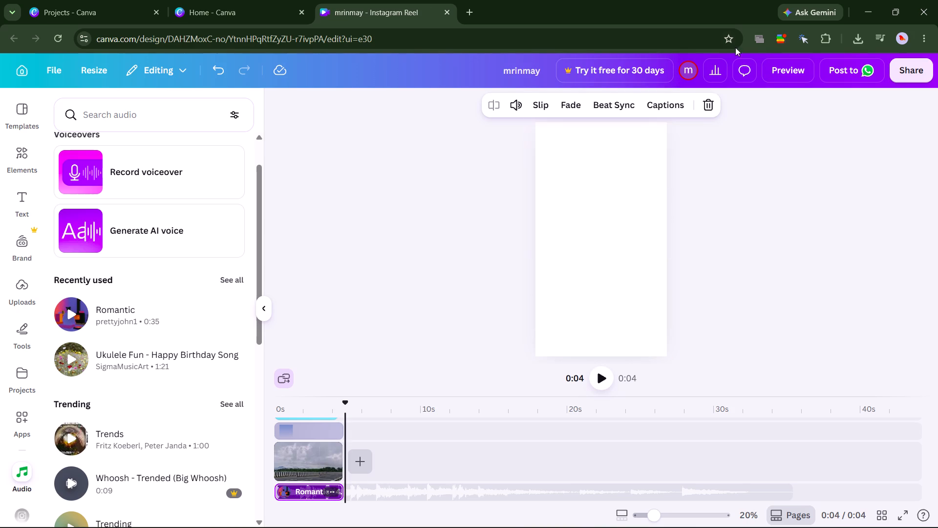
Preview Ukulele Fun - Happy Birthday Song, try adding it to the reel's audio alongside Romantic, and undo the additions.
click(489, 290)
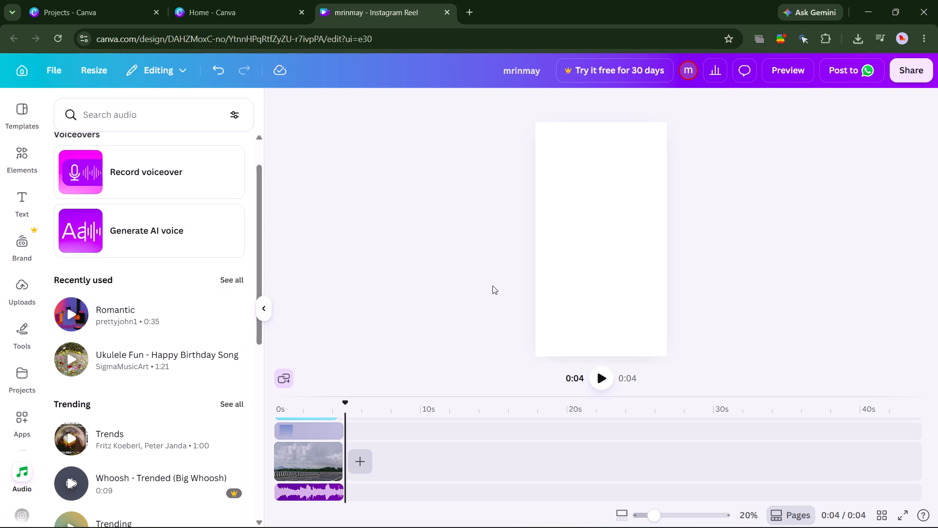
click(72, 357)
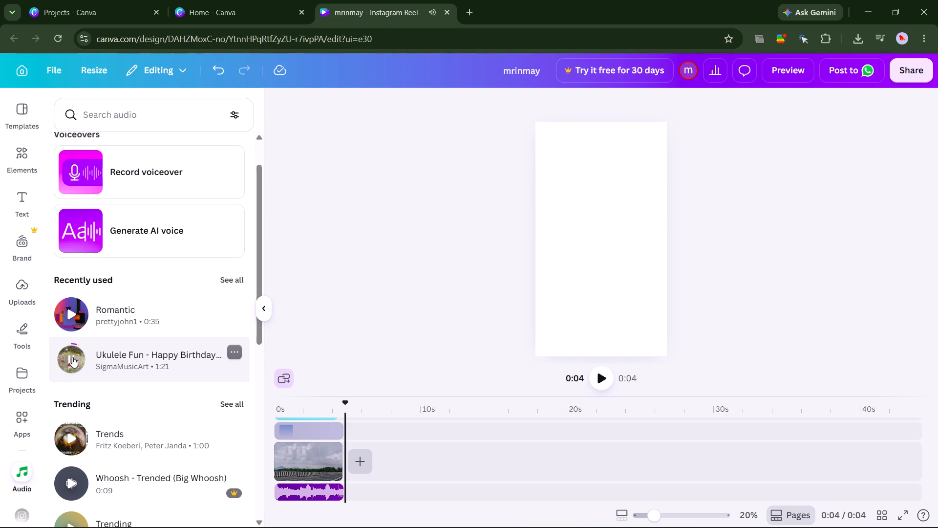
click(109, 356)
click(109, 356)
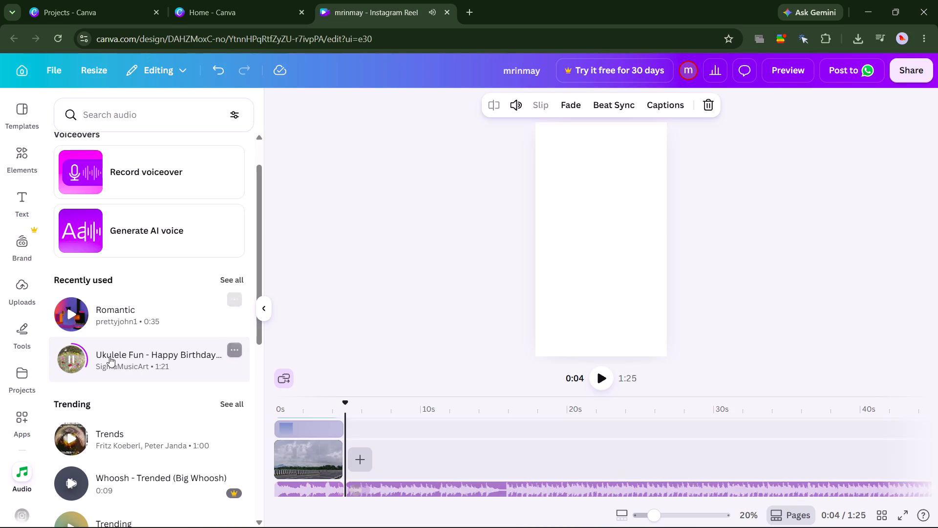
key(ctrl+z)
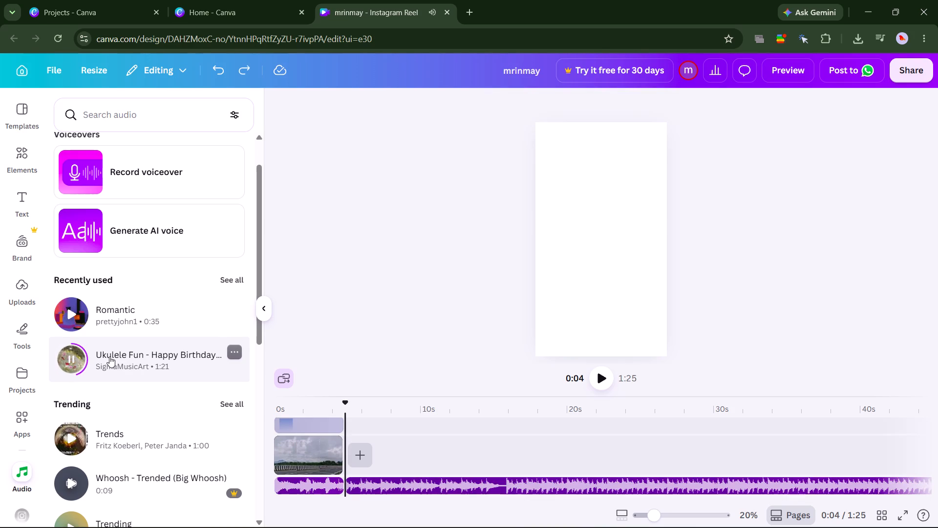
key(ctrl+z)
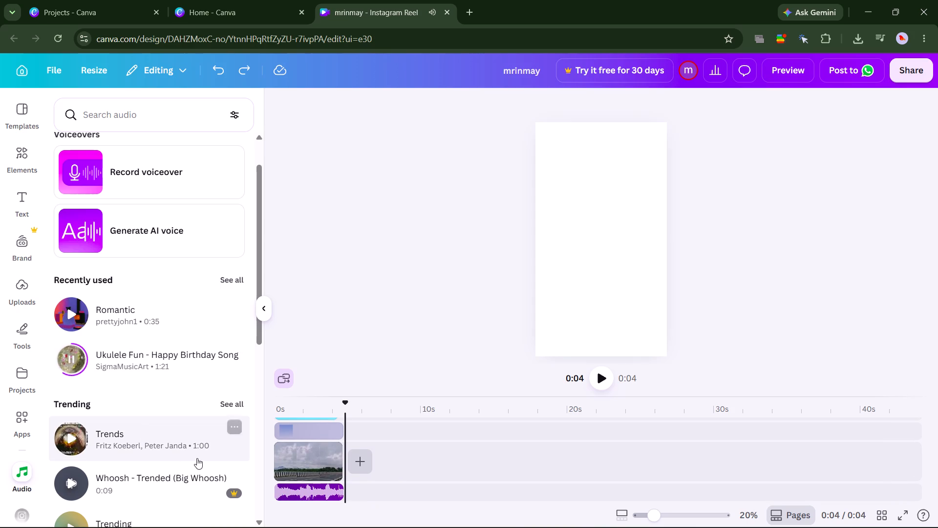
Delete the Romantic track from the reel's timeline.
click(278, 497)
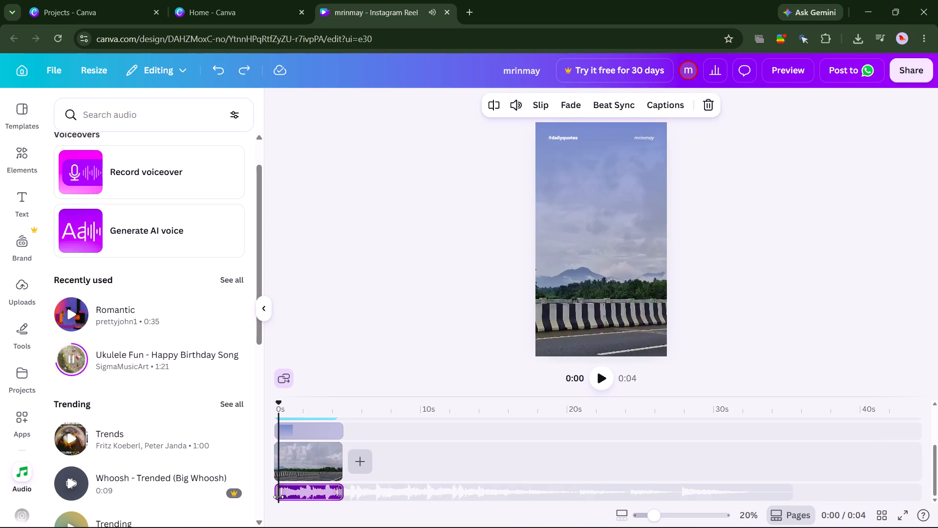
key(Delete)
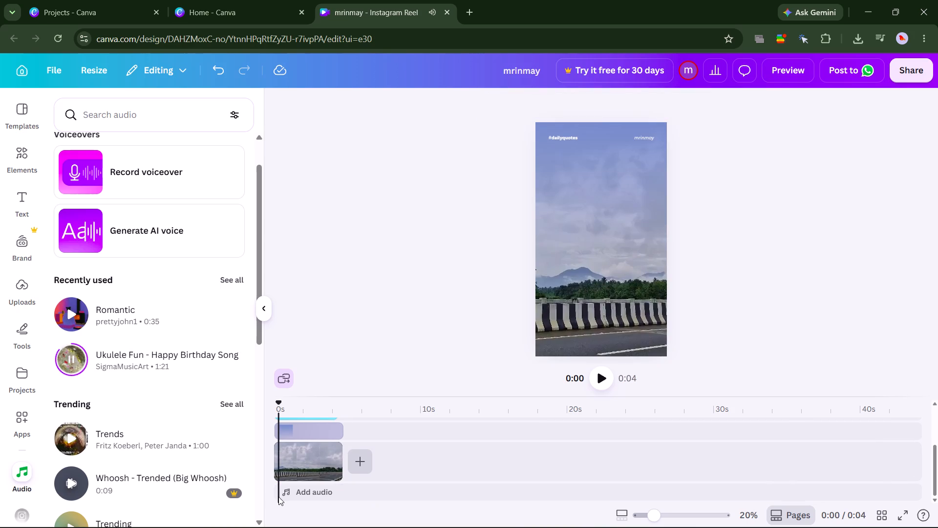
Add Ukulele Fun - Happy Birthday Song as the reel's audio and align its start to 0.0 s.
click(137, 358)
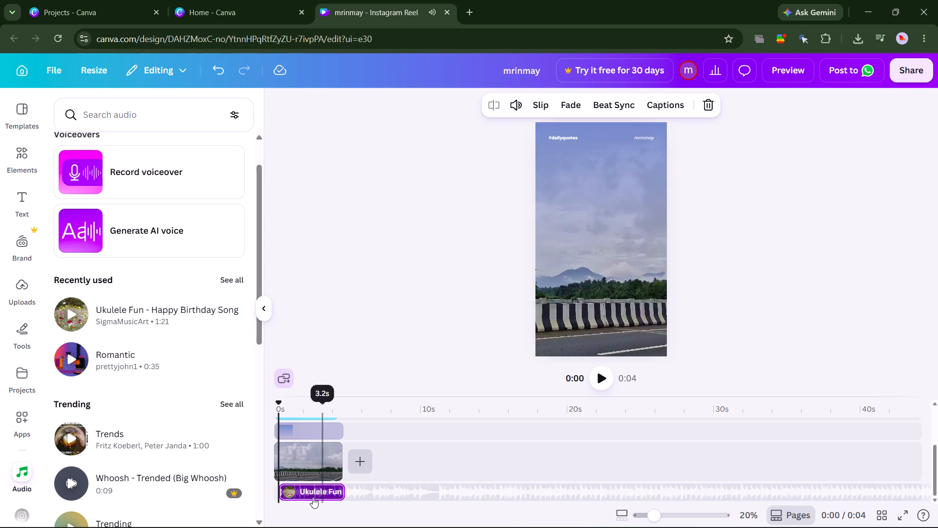
drag(309, 491, 303, 491)
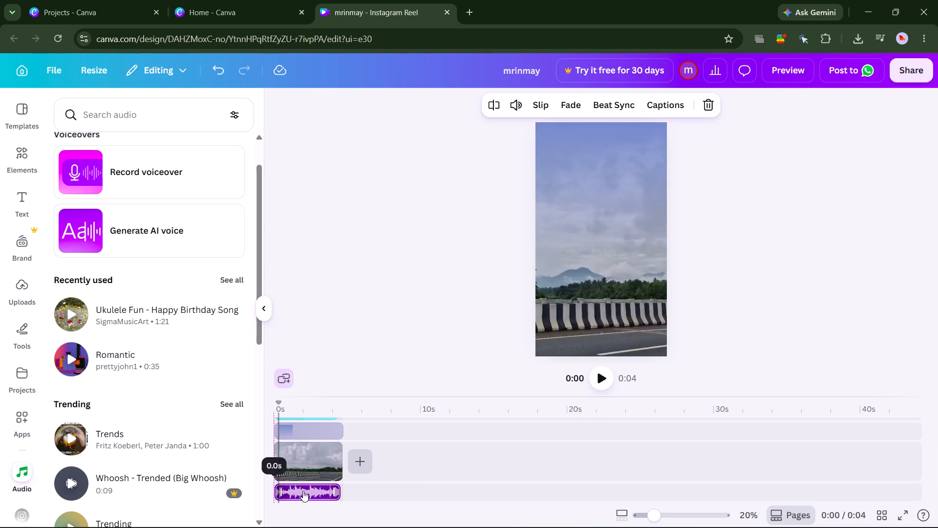
Play the reel with the Ukulele Fun track and browse the audio library's Trending, Upbeat and Calm tracks.
click(600, 375)
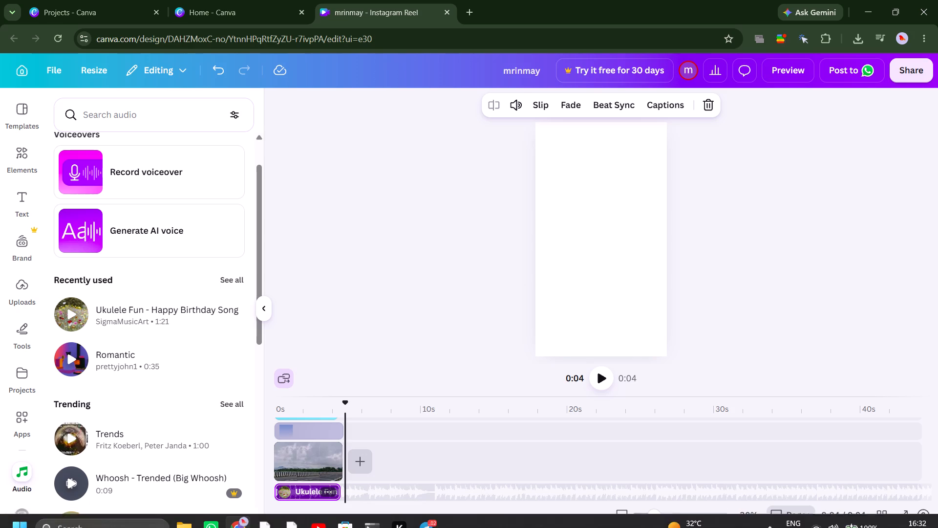
click(480, 401)
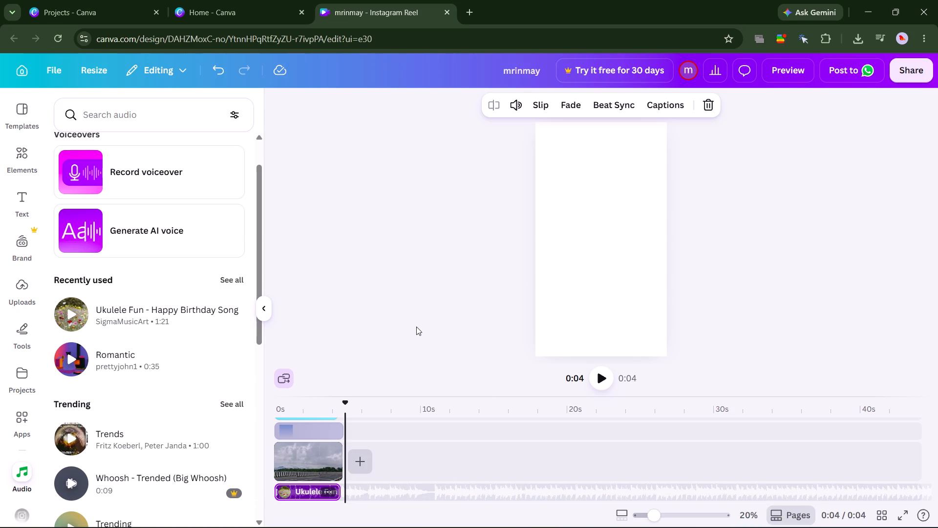
scroll(99, 427, right, 1)
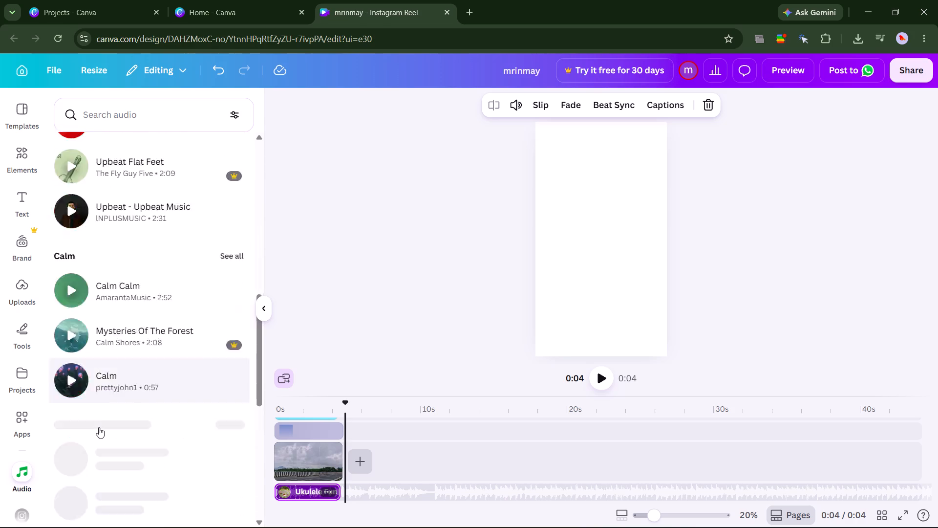
scroll(99, 427, right, 1)
scroll(99, 427, up, 6)
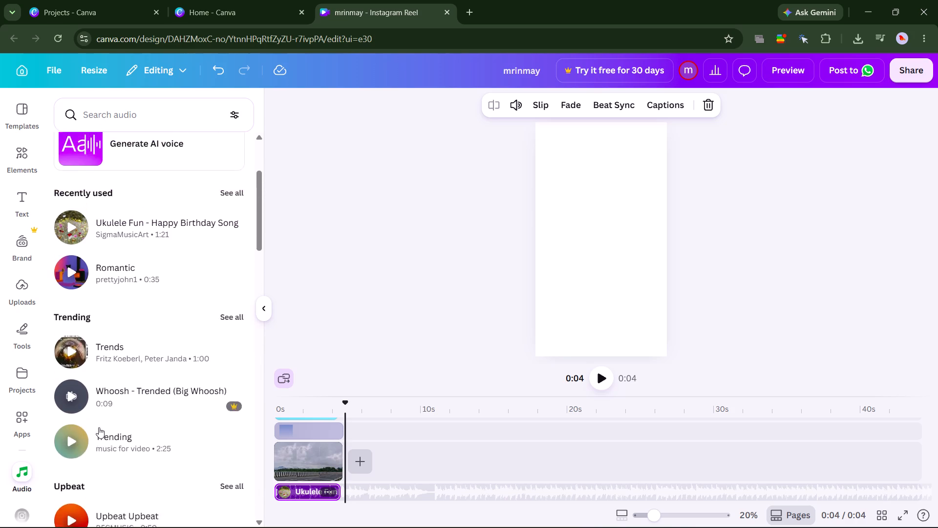
scroll(99, 427, up, 2)
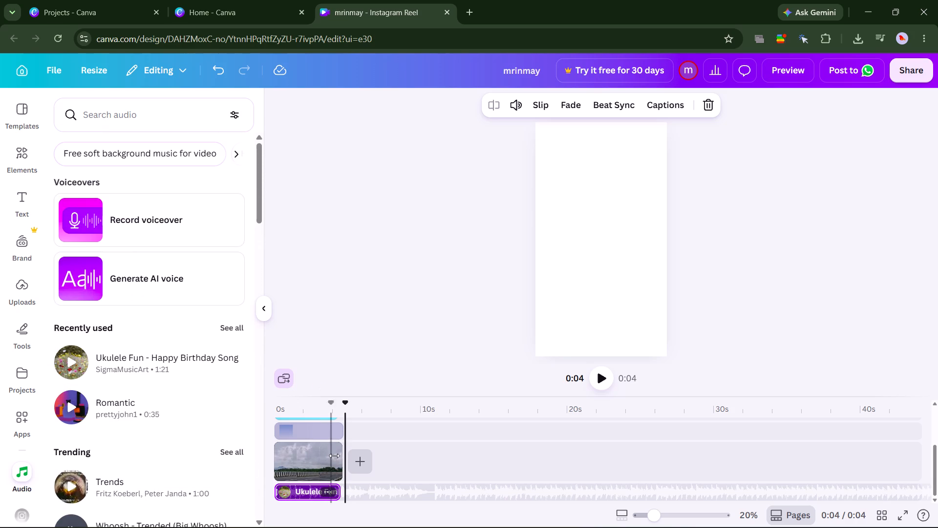
Add the uploaded 3.2 s road video to the reel and place it after the existing roadside clip.
click(357, 455)
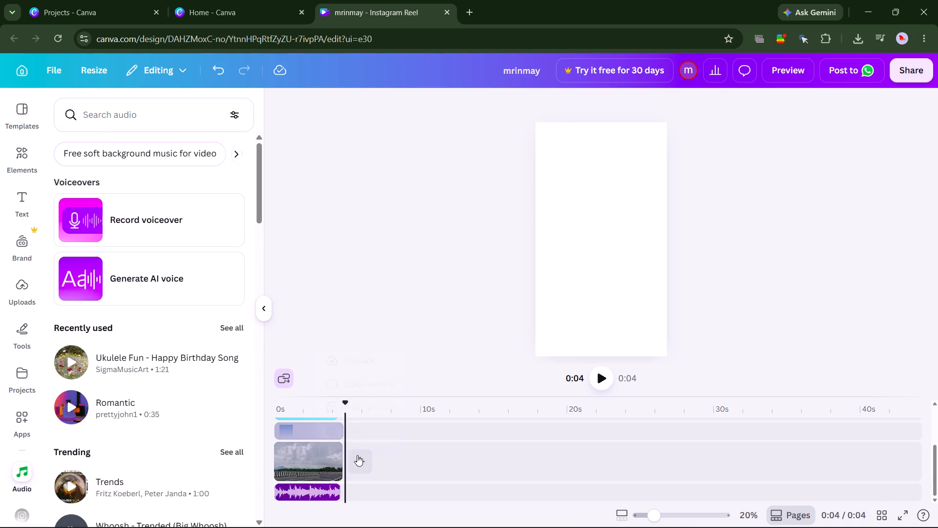
click(368, 359)
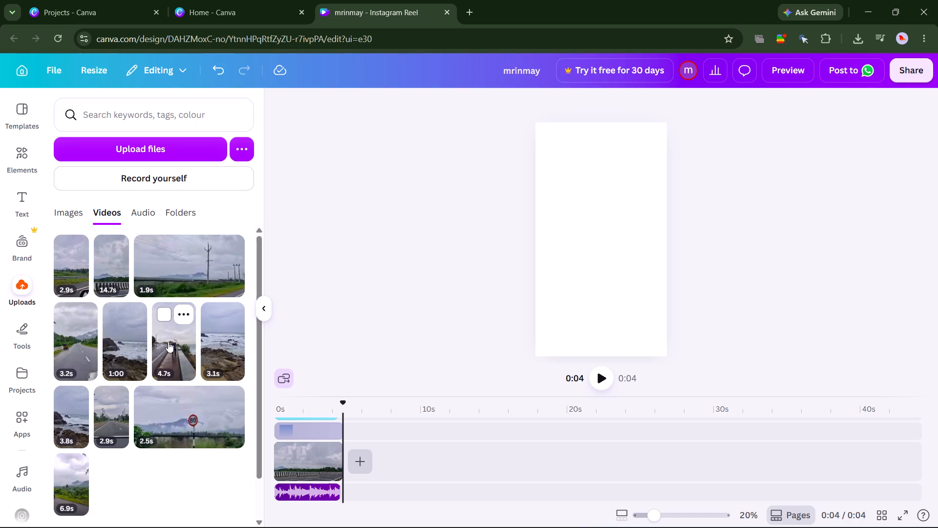
click(90, 338)
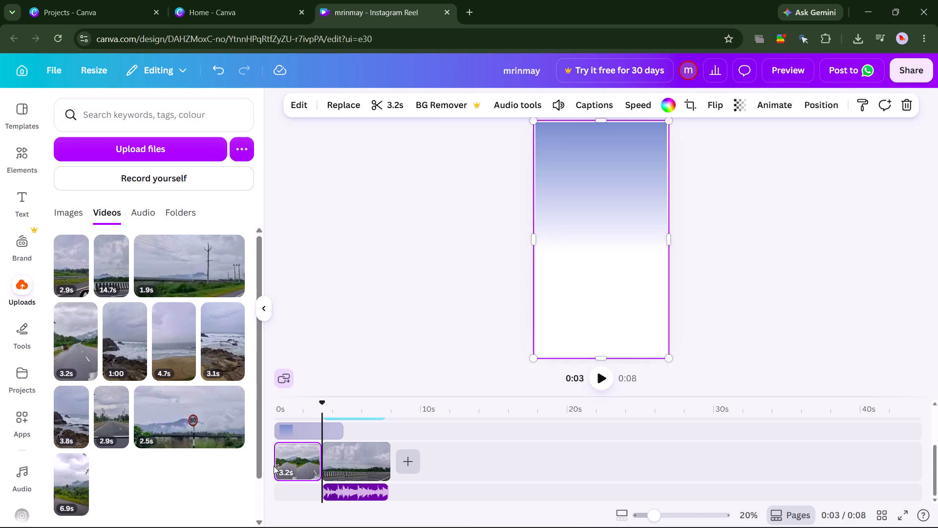
drag(297, 460, 370, 462)
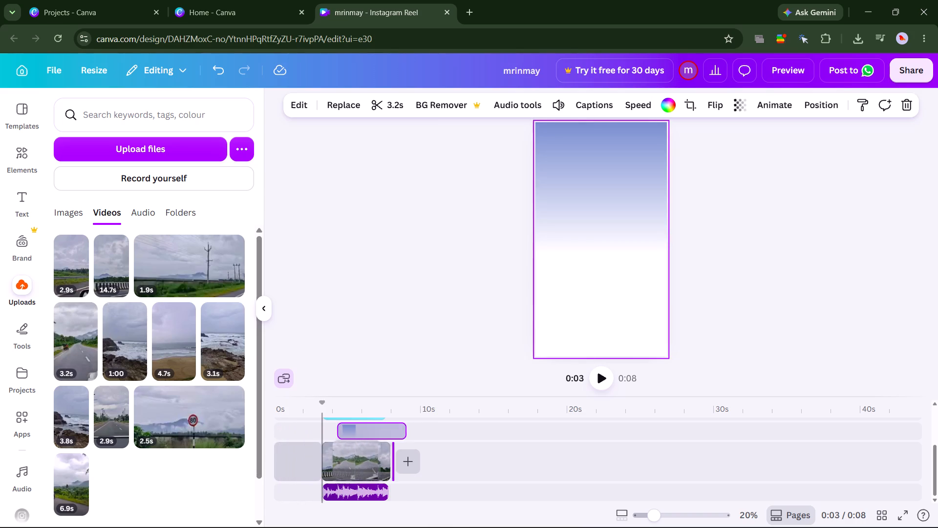
drag(370, 462, 422, 461)
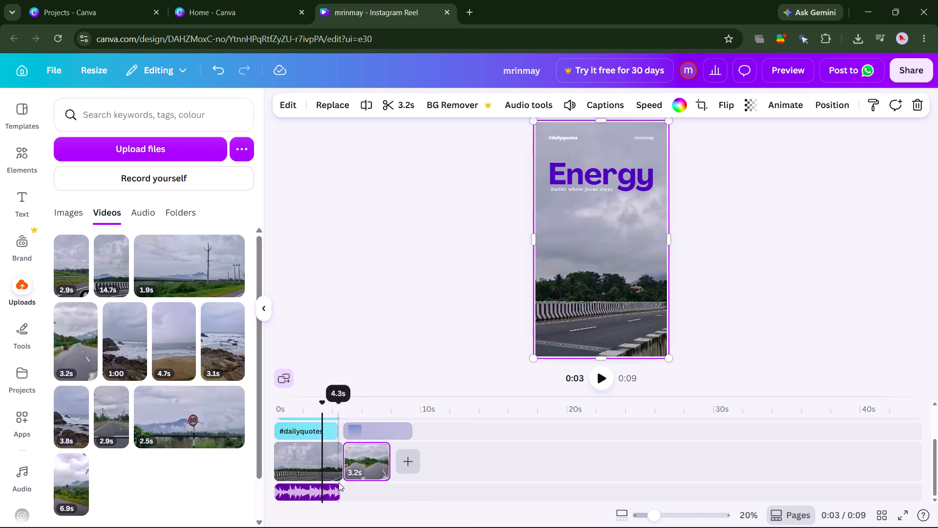
Extend the Ukulele Fun - Happy Birthday Song track to the end of the second video clip.
drag(340, 485, 382, 492)
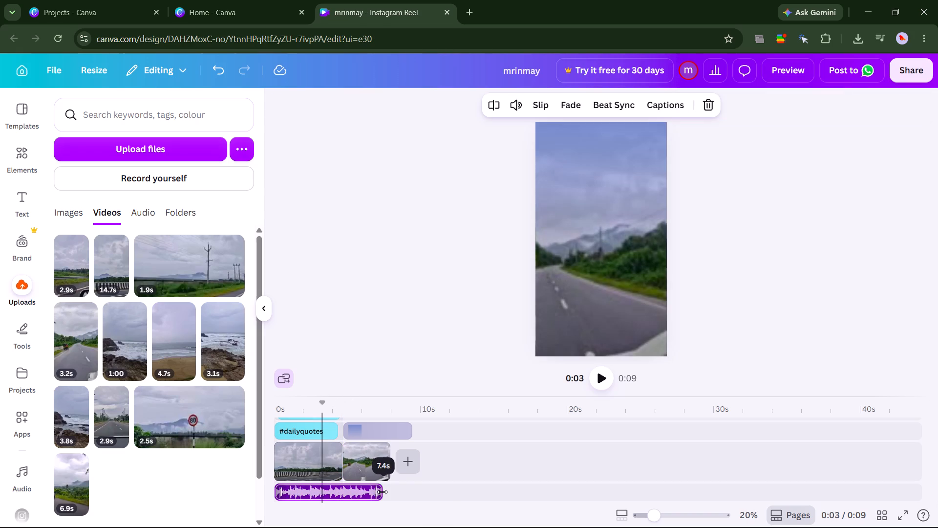
drag(382, 492, 388, 492)
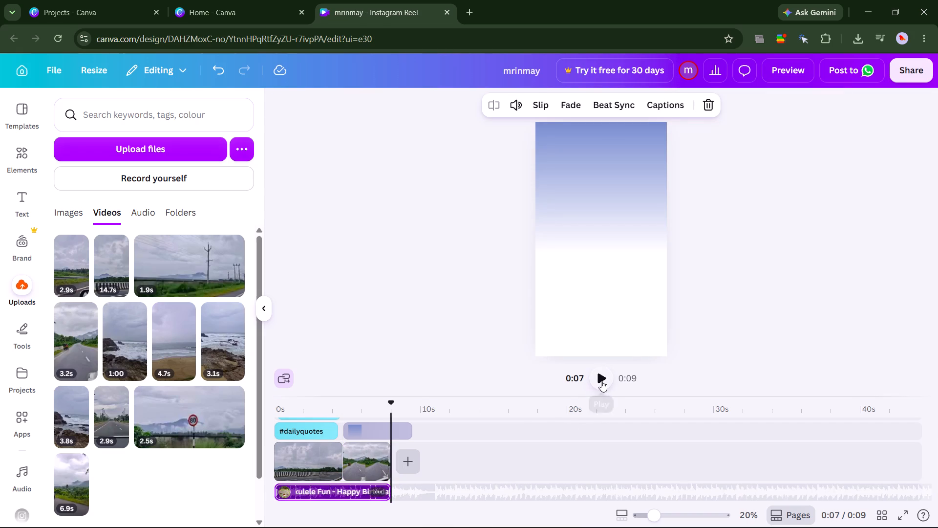
Play the two-clip reel from the beginning with the extended audio.
click(601, 381)
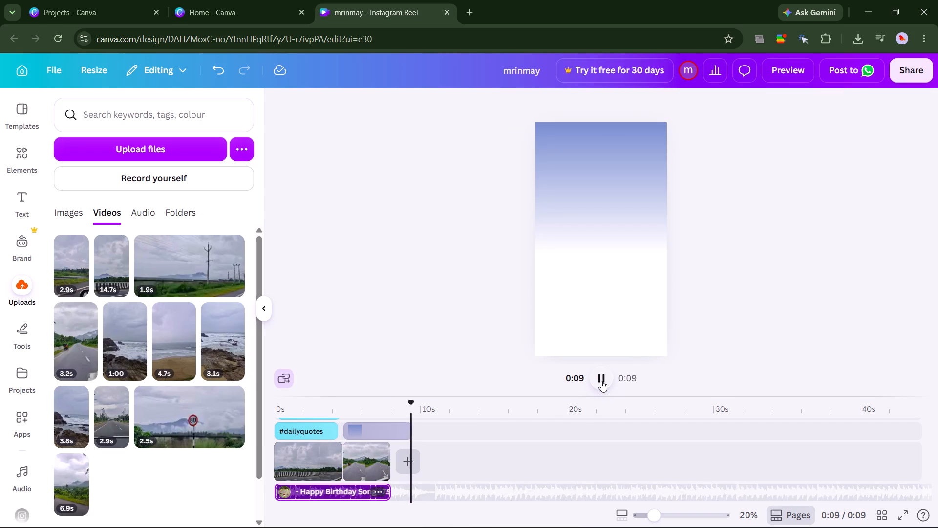
click(275, 484)
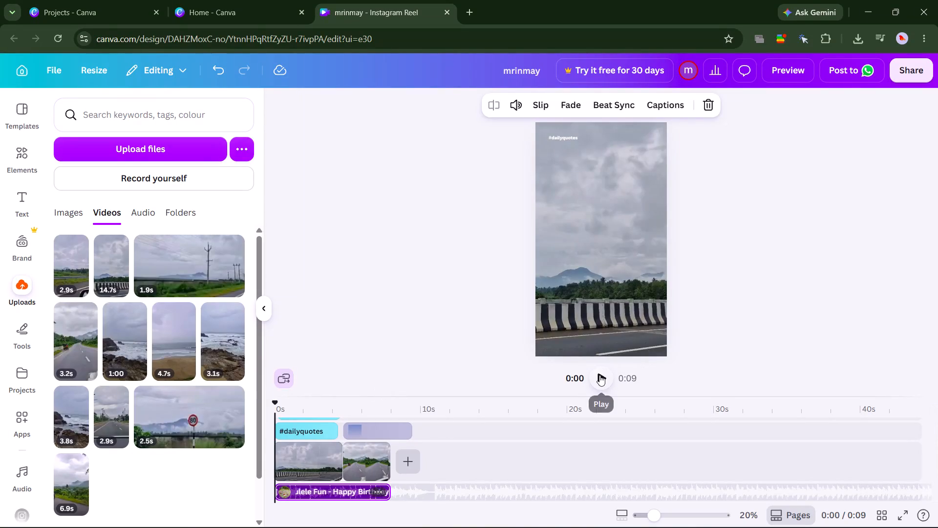
click(599, 375)
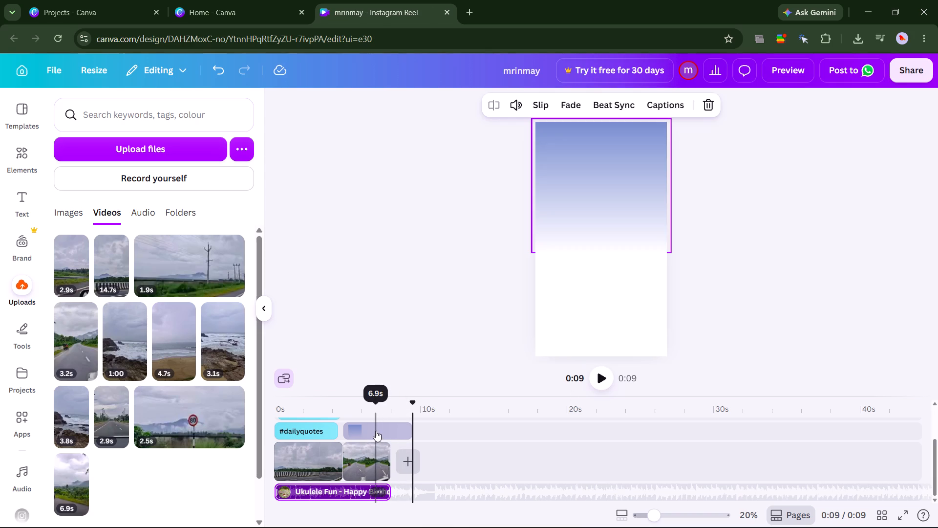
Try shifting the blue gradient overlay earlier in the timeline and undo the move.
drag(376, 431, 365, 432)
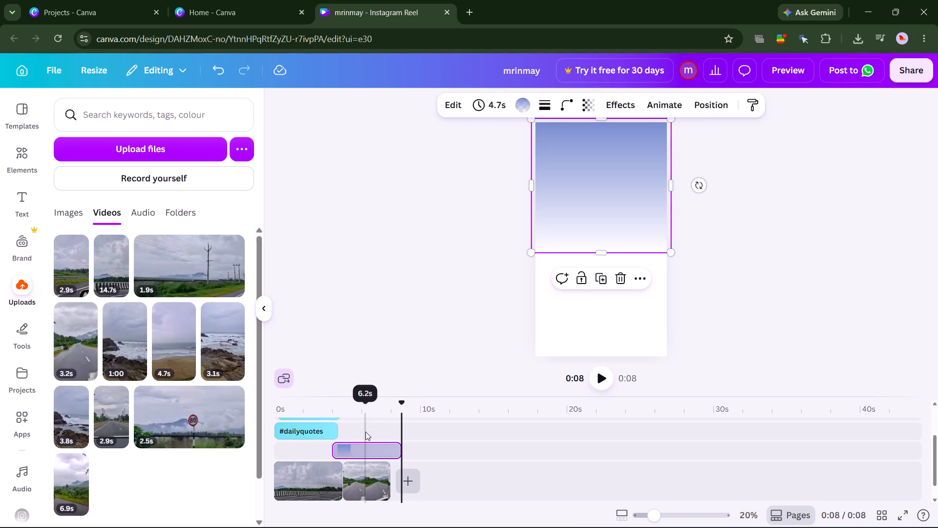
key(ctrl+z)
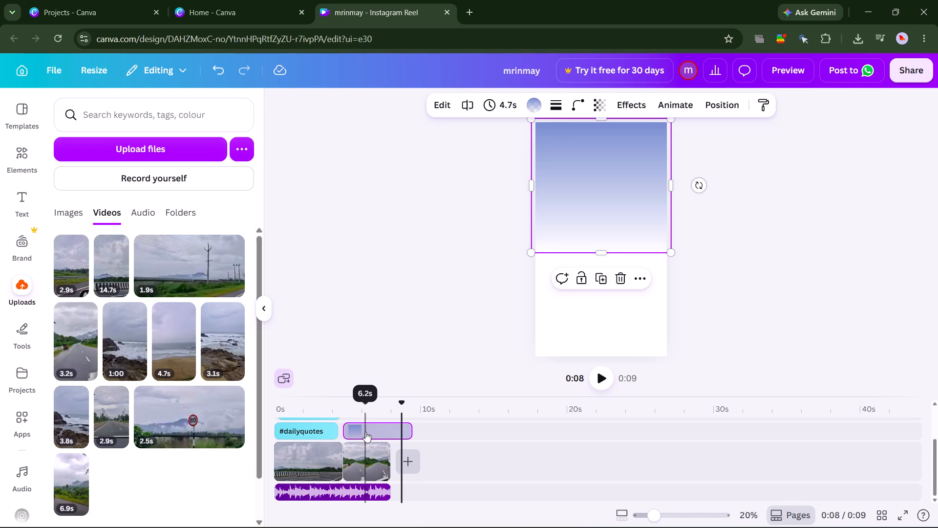
Adjust the blue gradient overlay to 3.5 s, running from the end of the #dailyquotes text to the end of the second clip.
drag(355, 431, 353, 432)
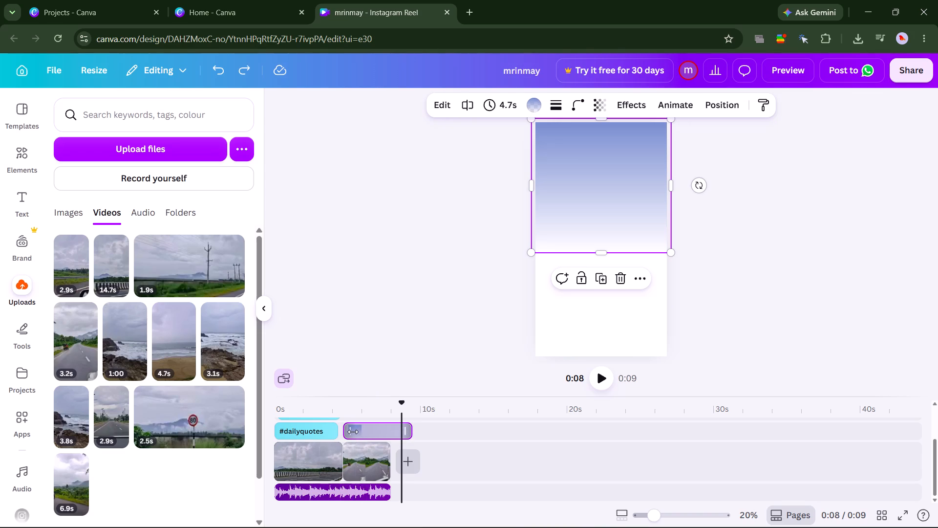
drag(353, 432, 351, 432)
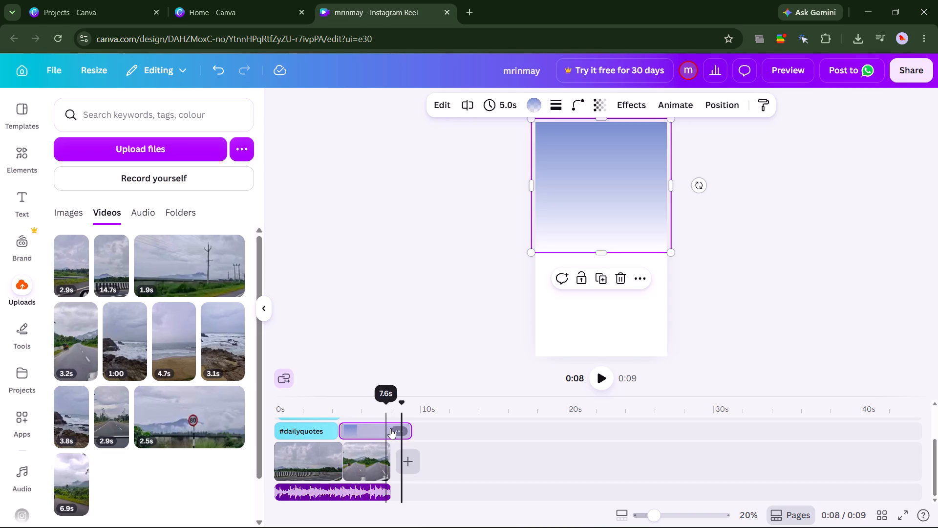
drag(407, 429, 399, 430)
click(409, 426)
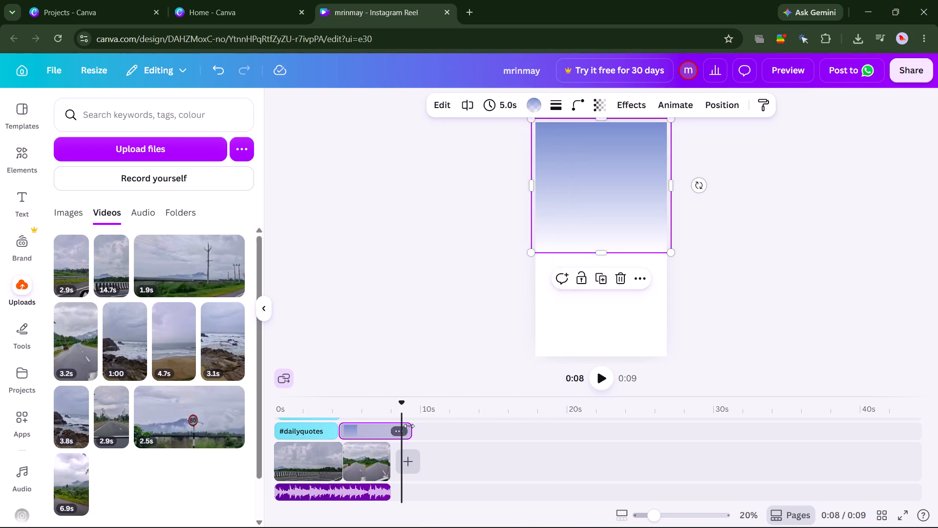
drag(409, 426, 396, 429)
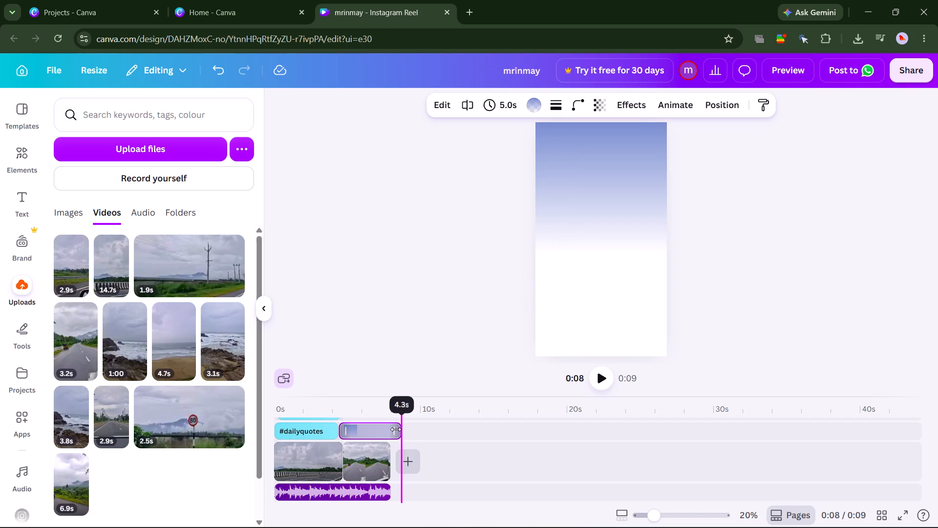
drag(396, 429, 393, 430)
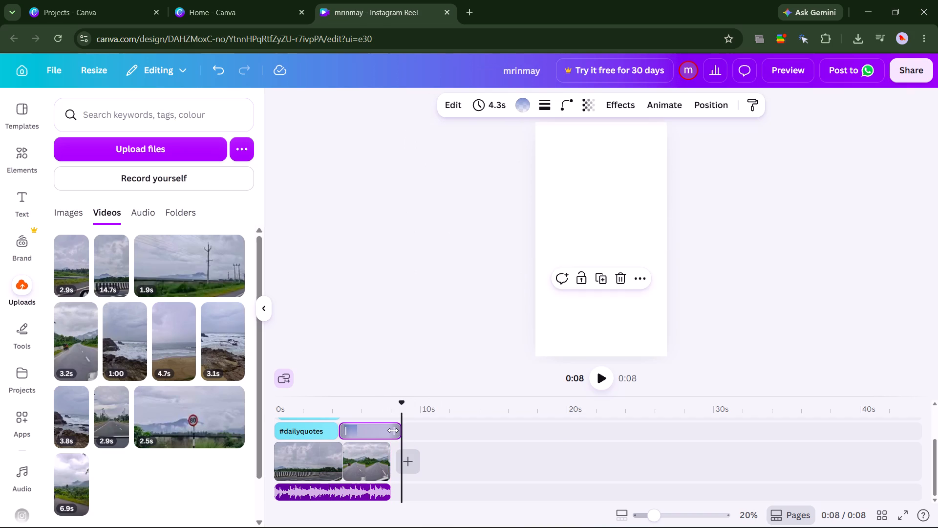
drag(397, 428, 390, 430)
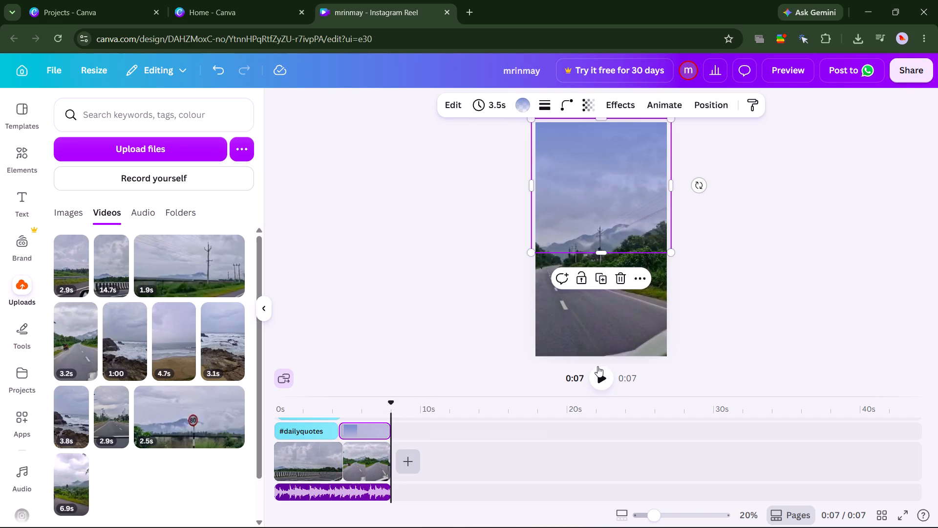
Play the reel to check the retimed gradient overlay over the second clip.
click(600, 375)
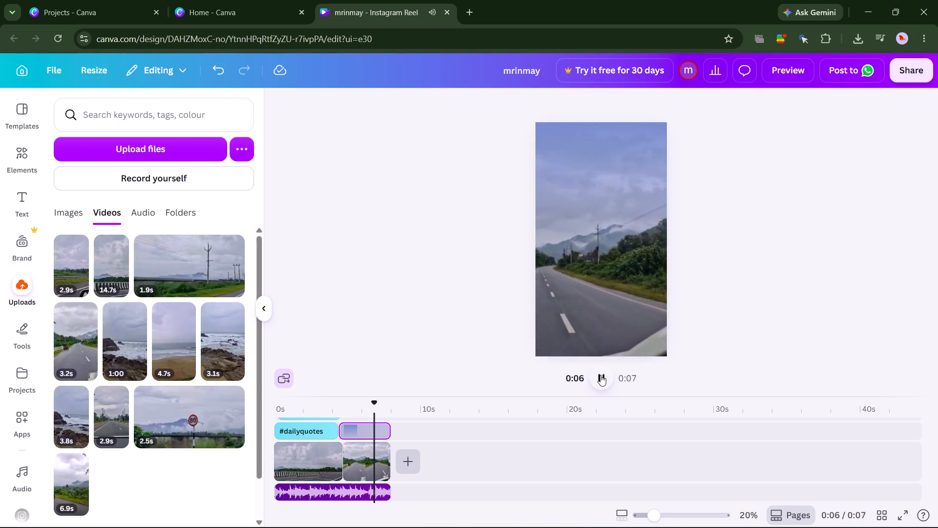
click(614, 319)
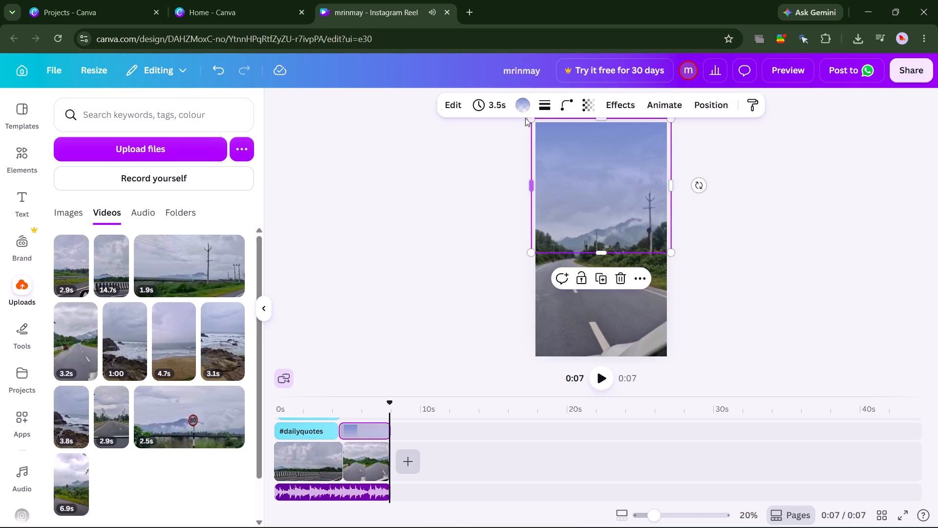
Set the volume of the second clip, the 3.2 s road video, to 3.
click(605, 316)
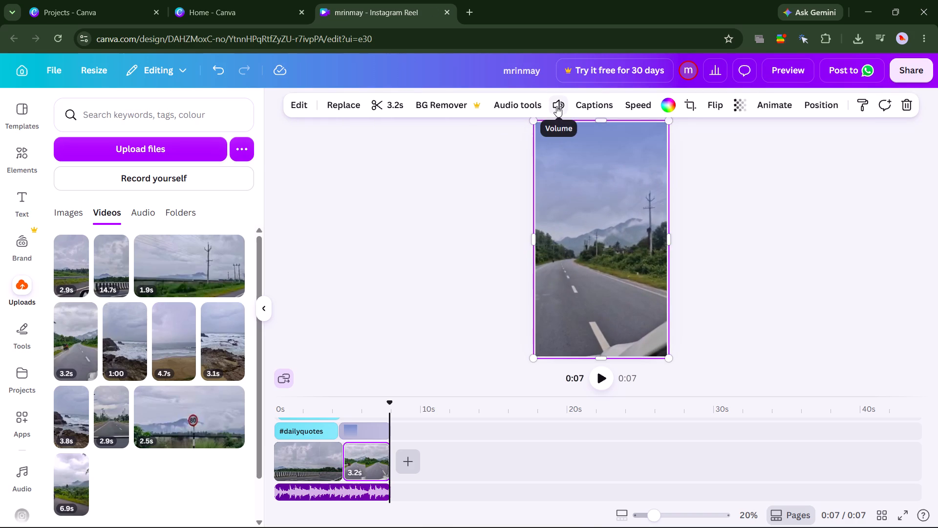
click(556, 106)
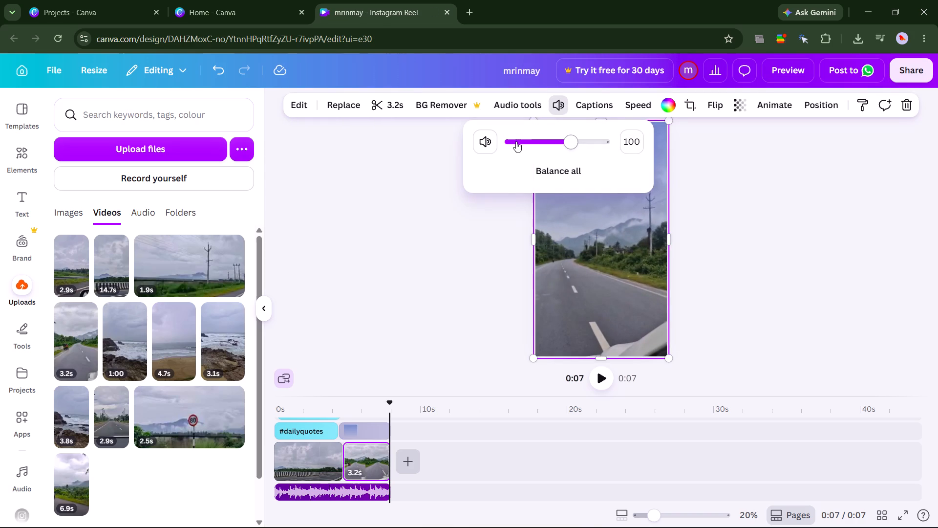
click(516, 141)
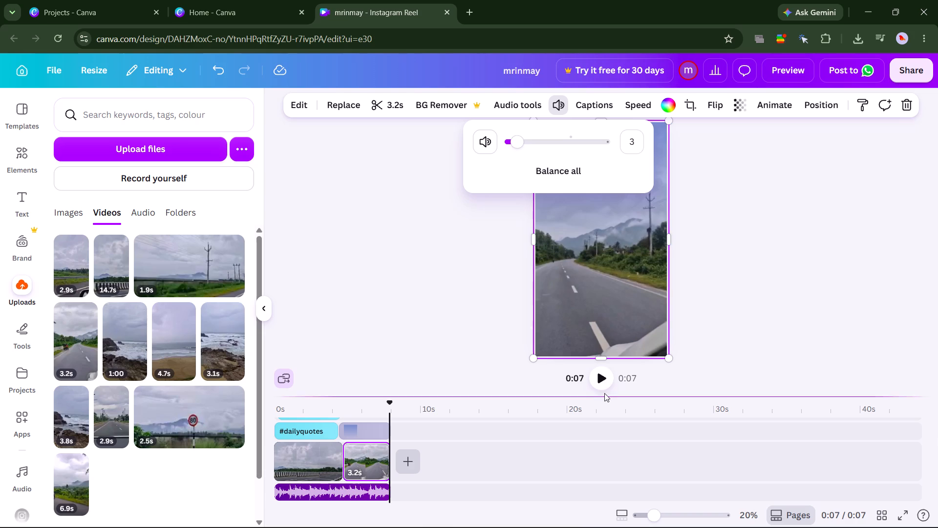
Replay the reel from the start to check the balance between the clip sound and the music.
click(601, 384)
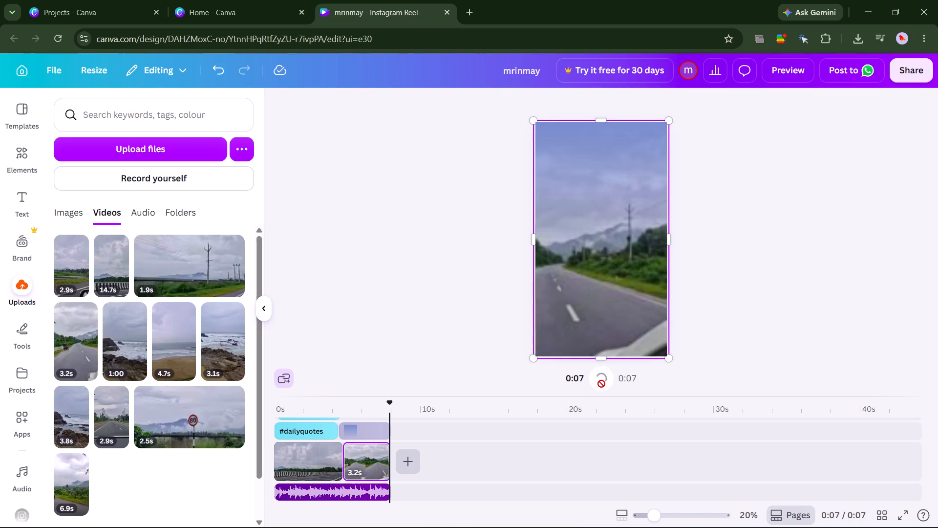
click(278, 462)
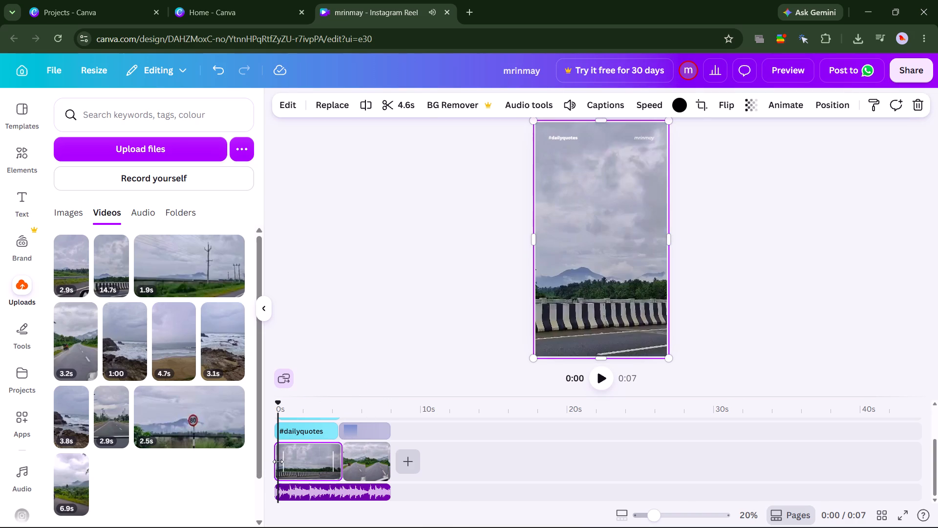
click(599, 377)
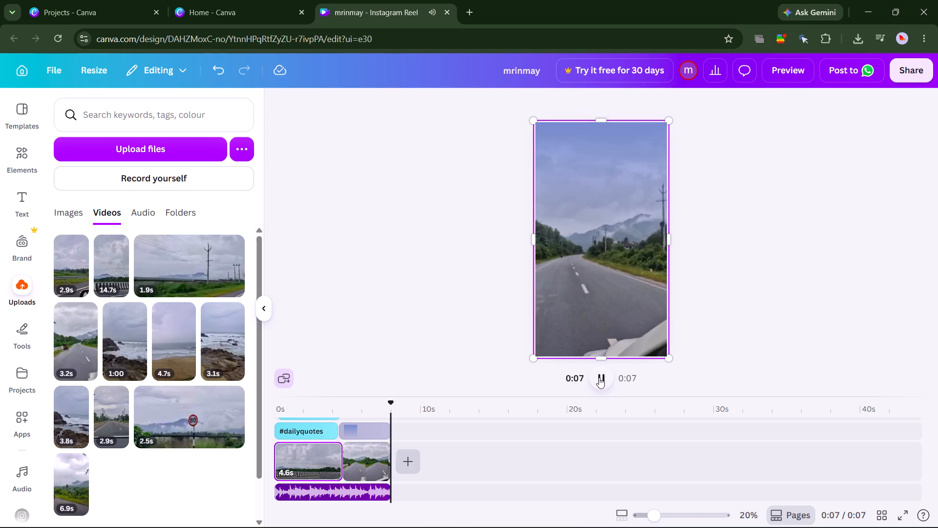
click(279, 458)
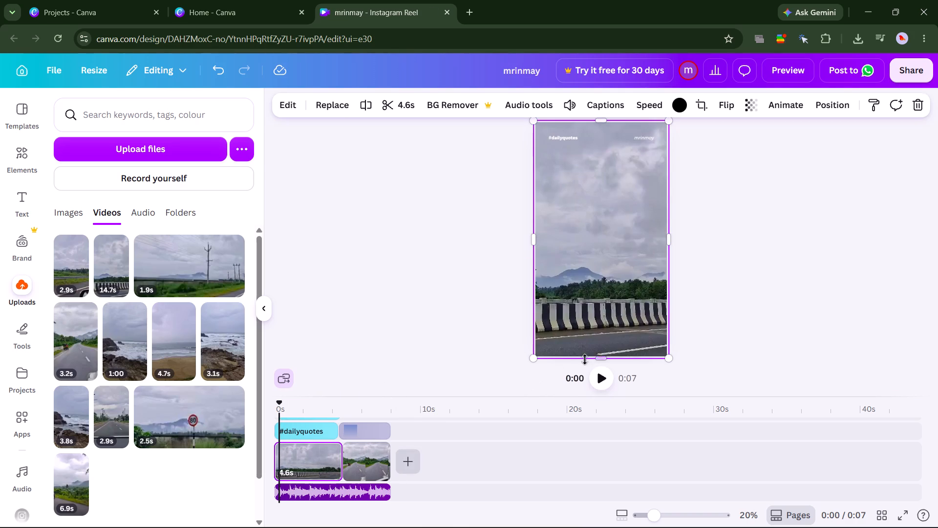
click(599, 373)
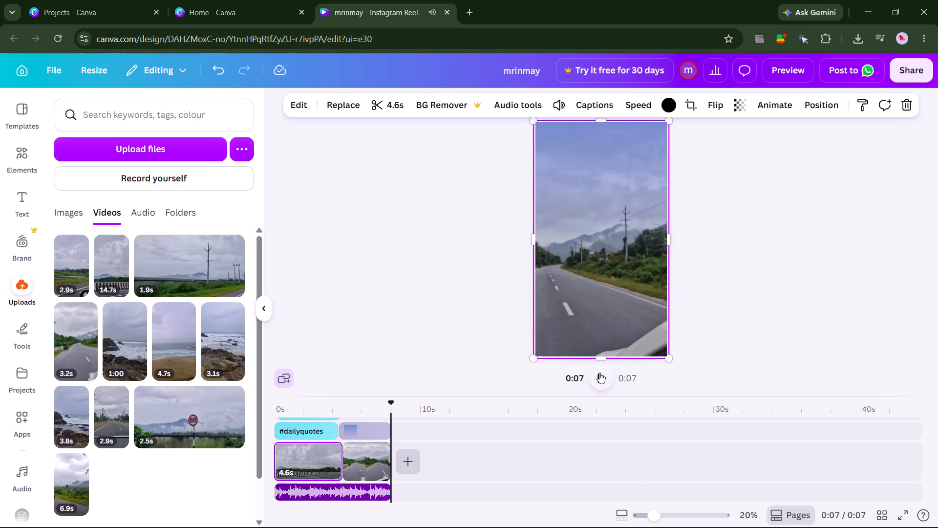
Play the reel from the middle of the second road clip through to its end.
click(373, 461)
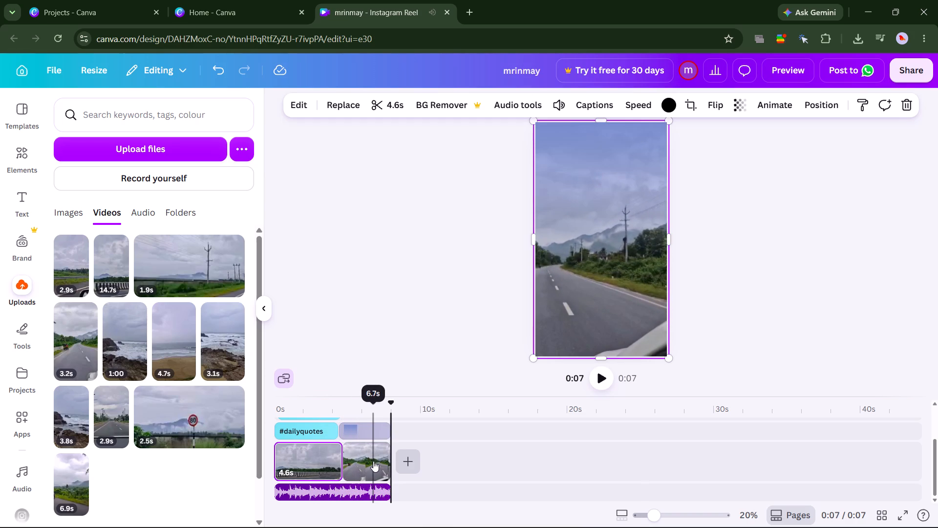
click(364, 461)
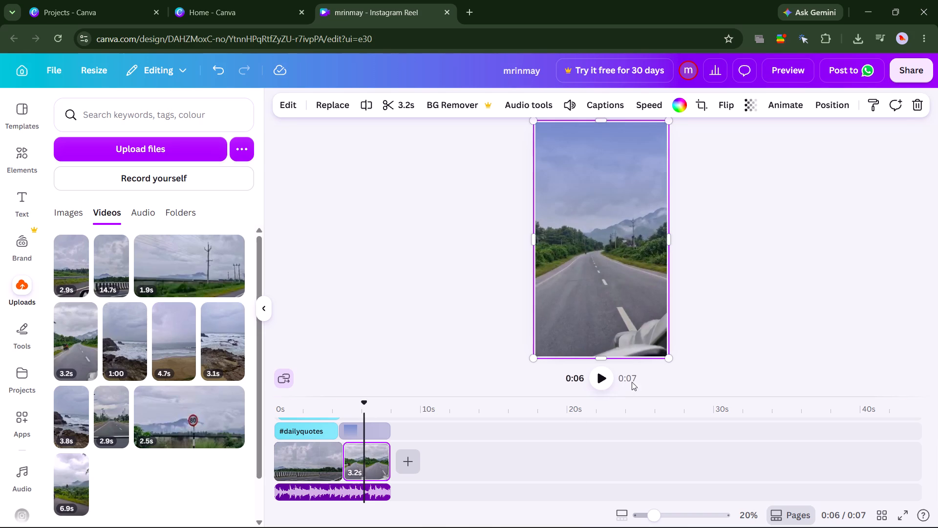
click(603, 380)
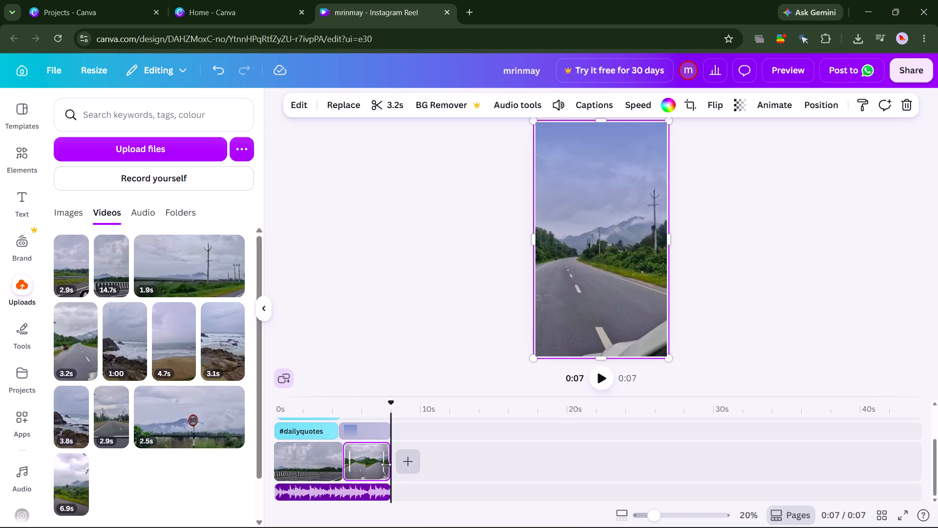
Trim the end of the second road clip so that it lasts 1.7 s.
drag(387, 463, 377, 465)
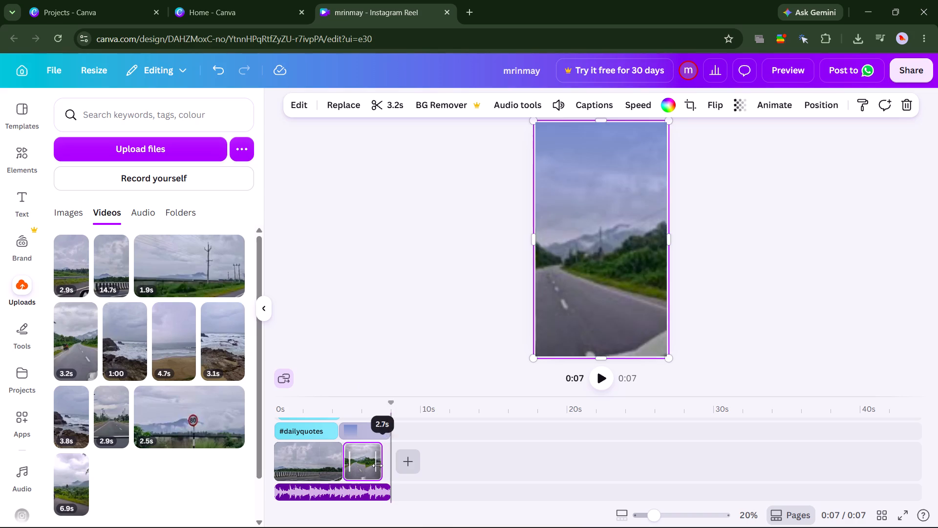
drag(377, 465, 367, 470)
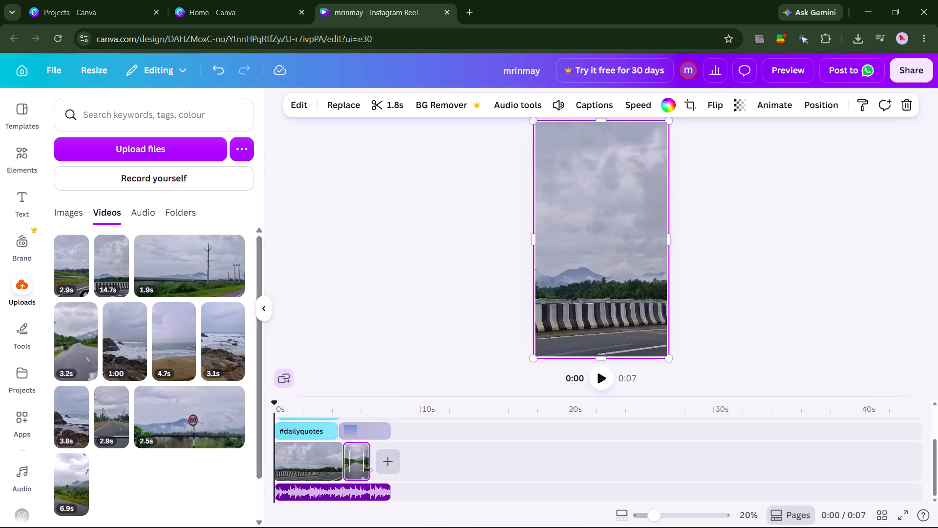
click(367, 470)
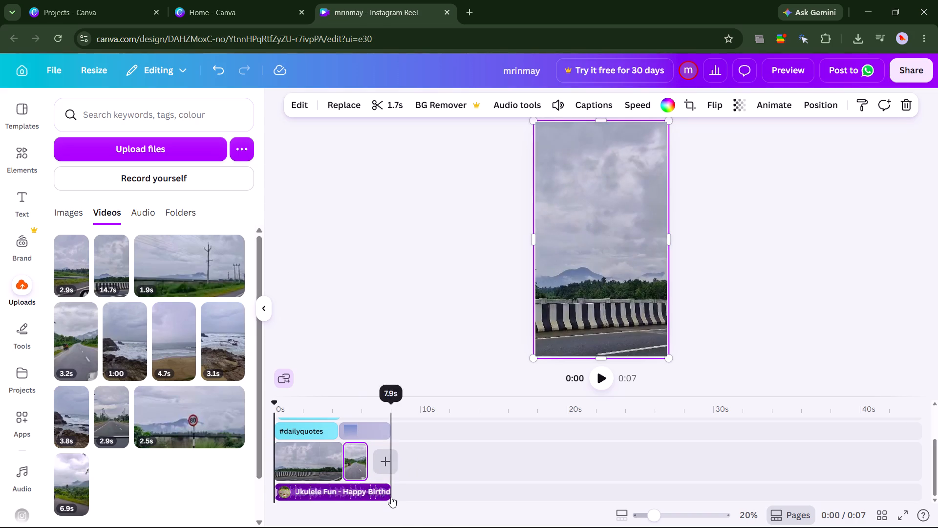
Play the reel from the start to review it with the shortened second clip.
click(274, 481)
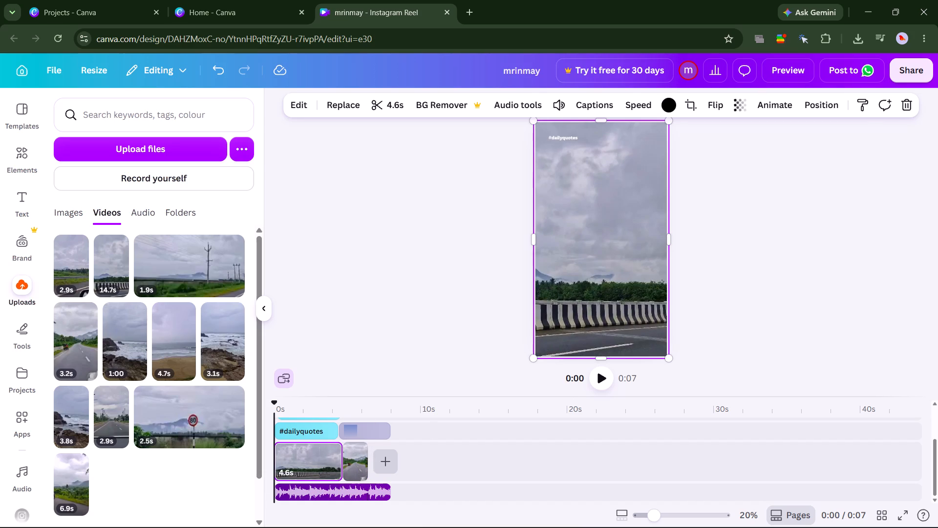
click(611, 375)
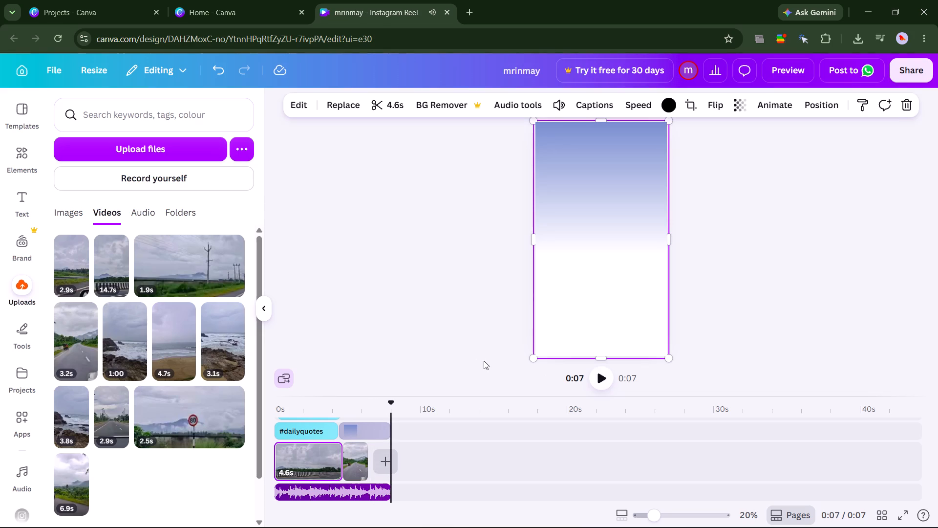
Shorten the blue gradient overlay so that it ends together with the second road clip.
click(388, 426)
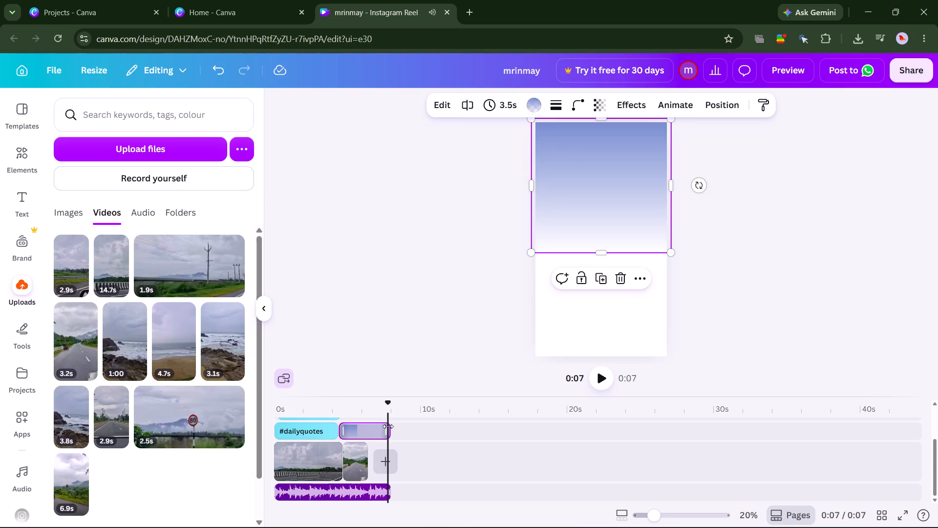
drag(387, 427, 368, 434)
Trim the end of the Ukulele Fun music track to match the end of the second road clip.
click(377, 493)
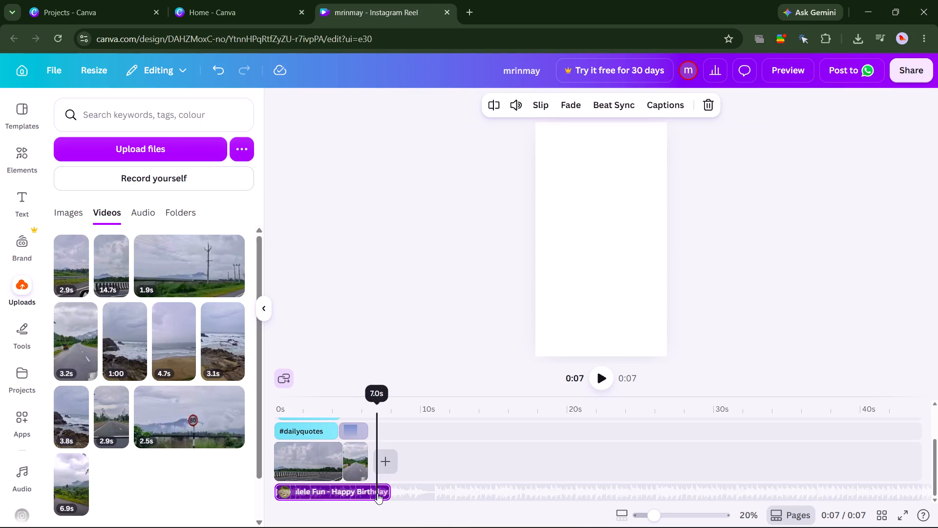
drag(387, 489, 375, 494)
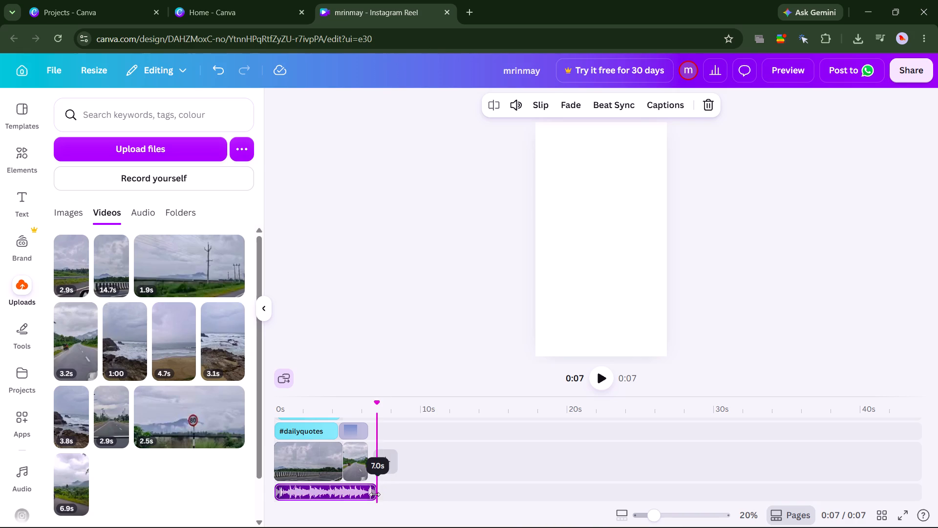
drag(375, 494, 369, 495)
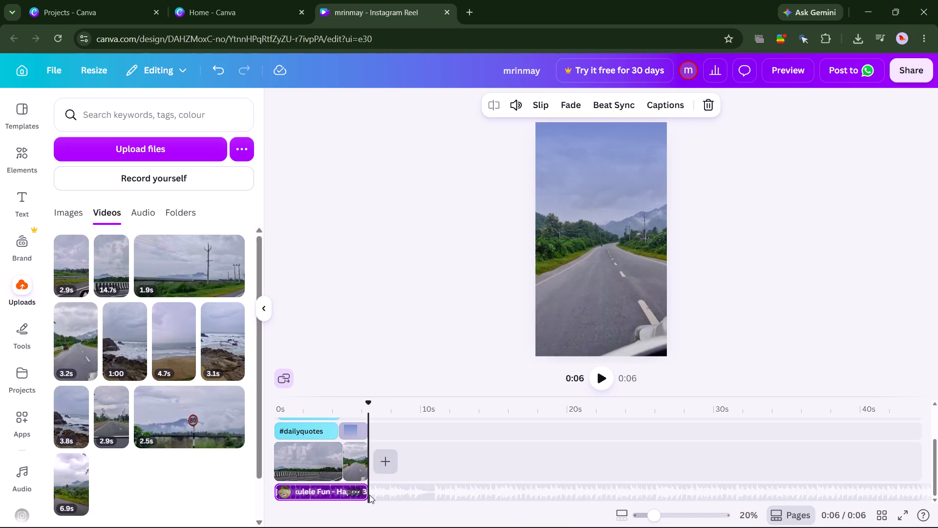
Play the reel to check the trimmed clip, gradient overlay and music together.
click(604, 378)
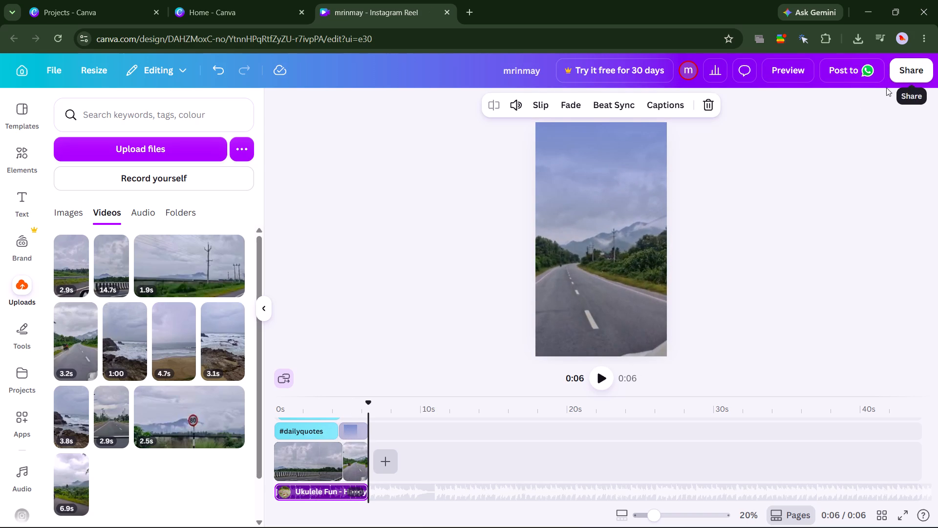
Make the reel design available offline from its save status.
click(280, 83)
click(280, 70)
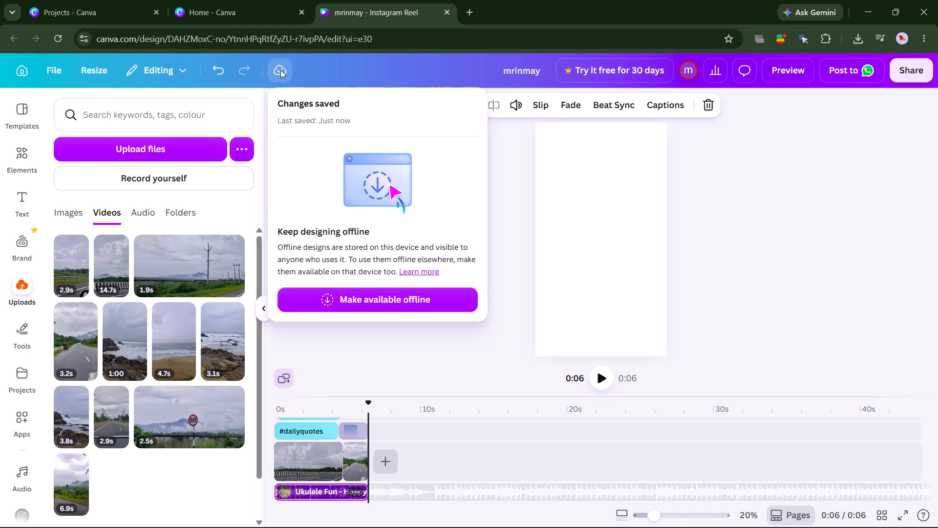
click(367, 297)
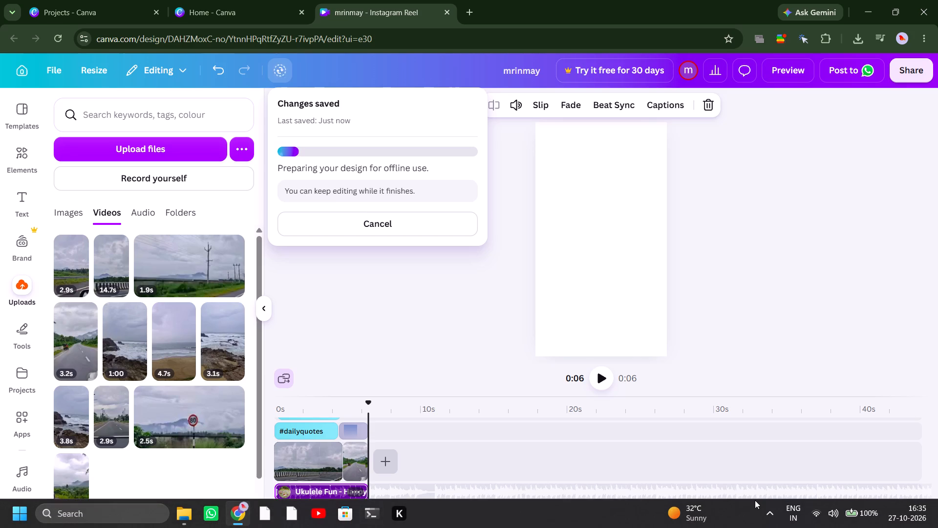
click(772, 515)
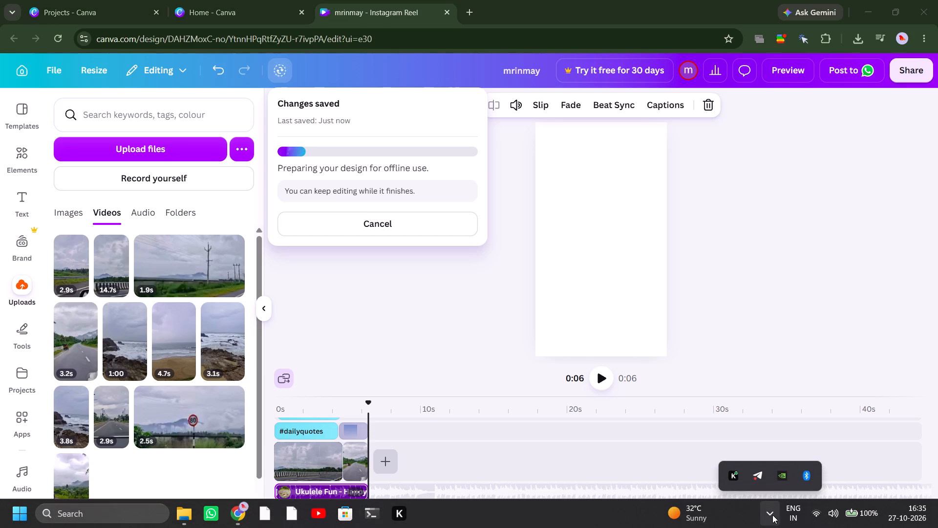